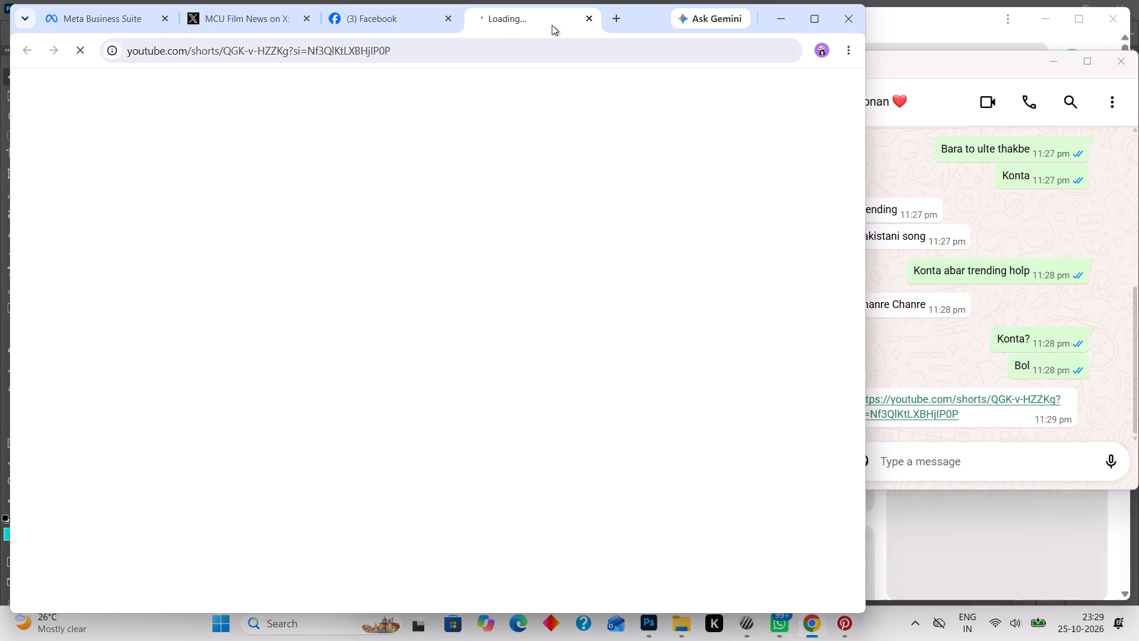
Close the loading YouTube Shorts tab, leaving the MCU Film News post about Bullseye and the Thunderbolts open.
{"action": "left_click", "coordinate": [586, 21]}
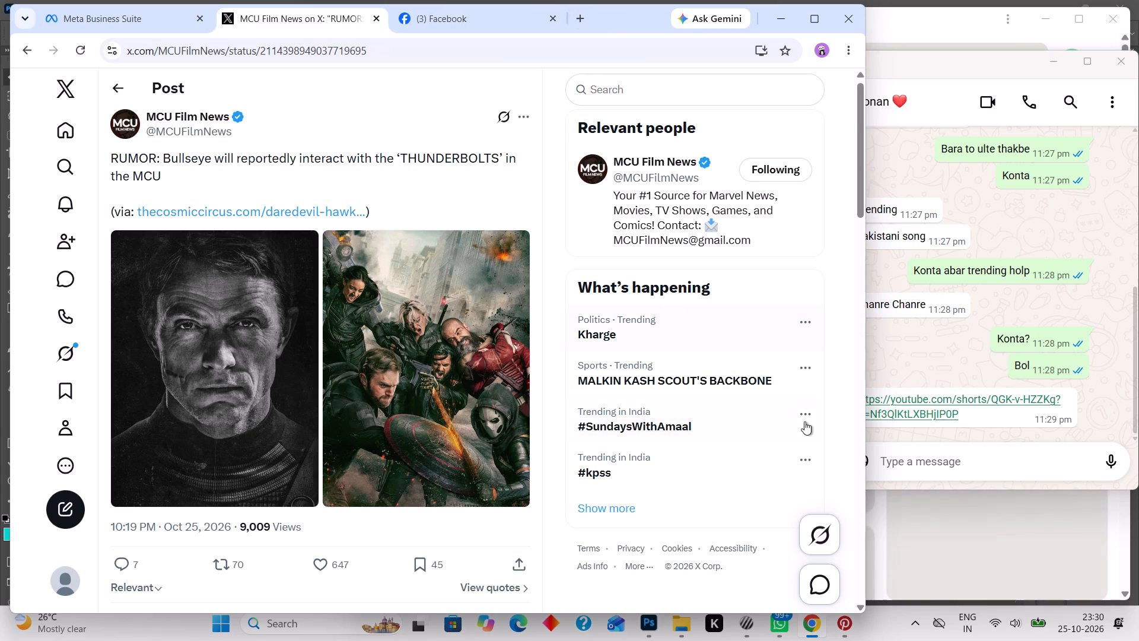
Switch to the Pinterest app window.
{"action": "left_click", "coordinate": [837, 633]}
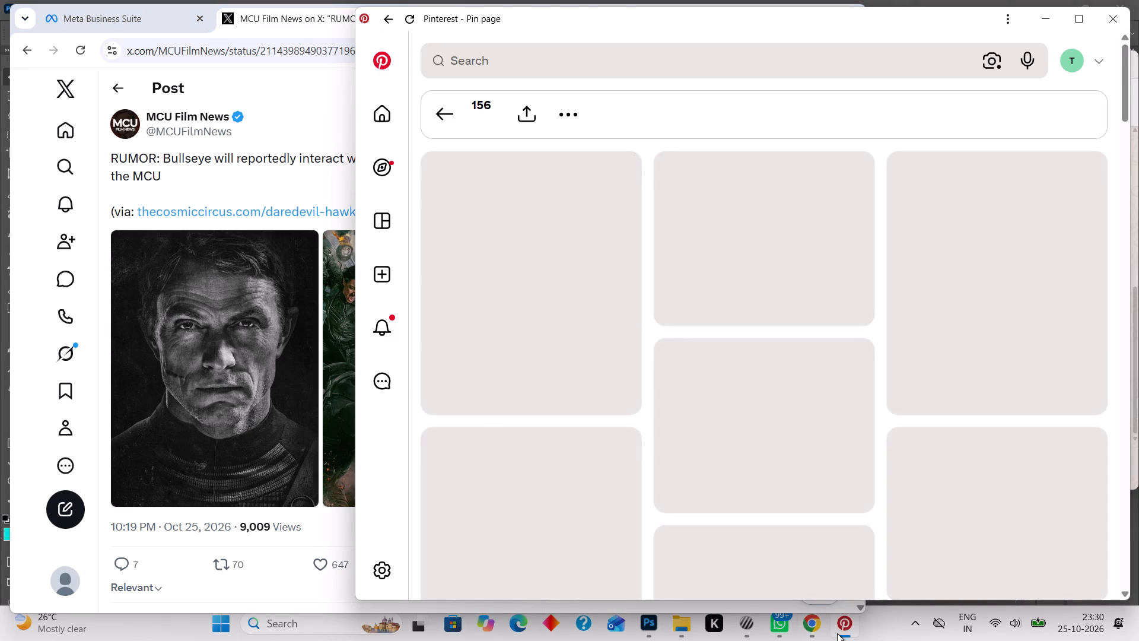
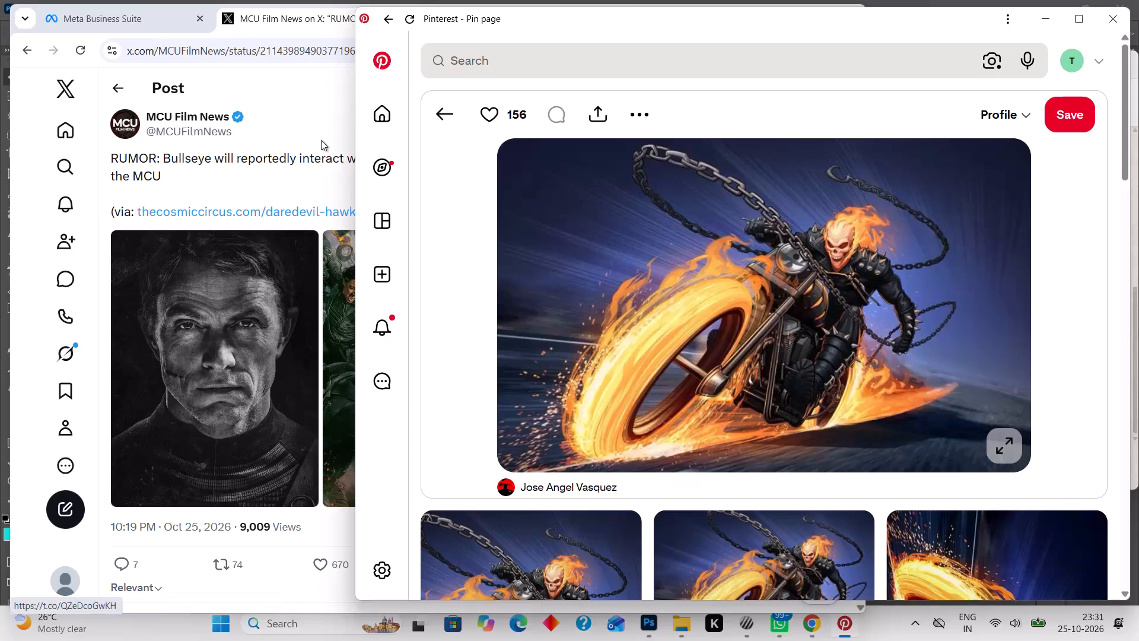
Open YouTube in a new Chrome tab.
{"action": "left_click", "coordinate": [305, 115]}
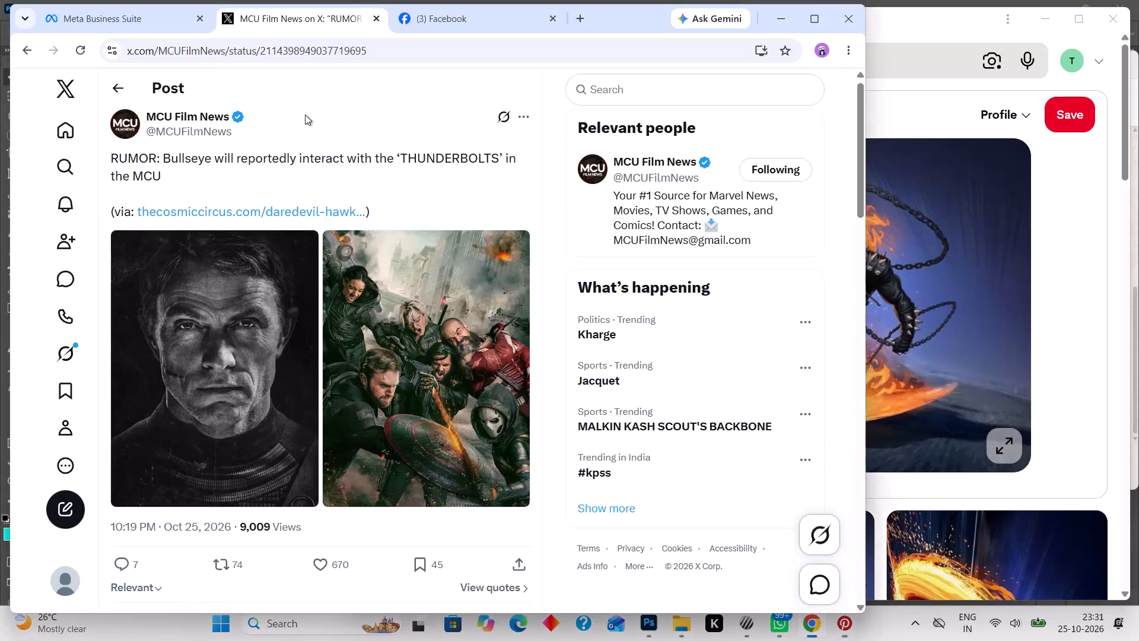
{"action": "left_click", "coordinate": [575, 20]}
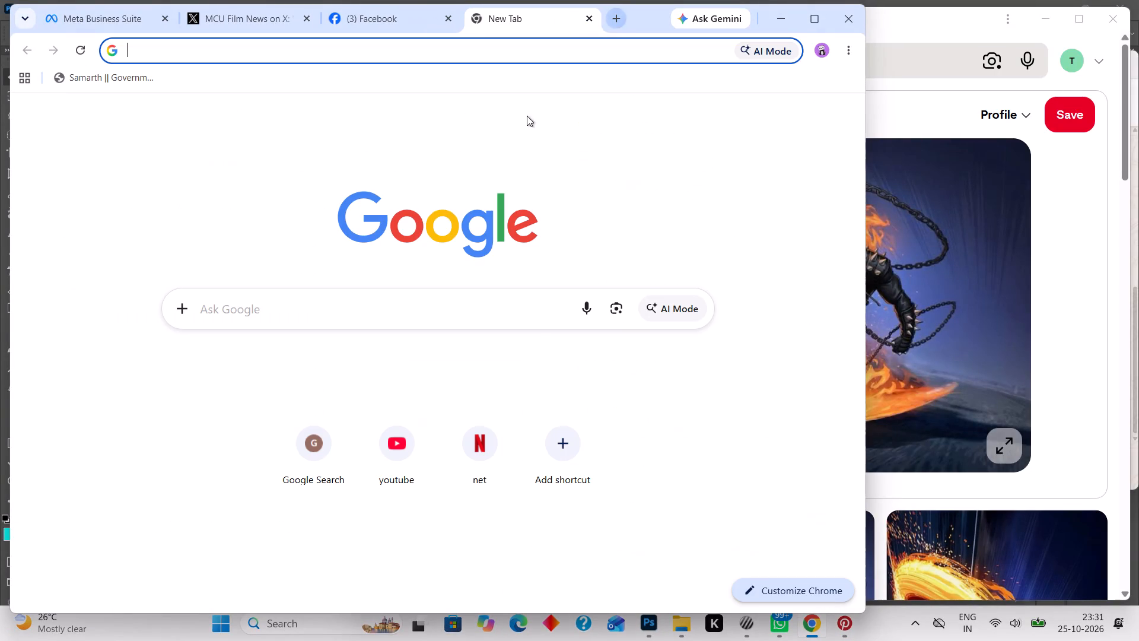
{"action": "left_click", "coordinate": [412, 440]}
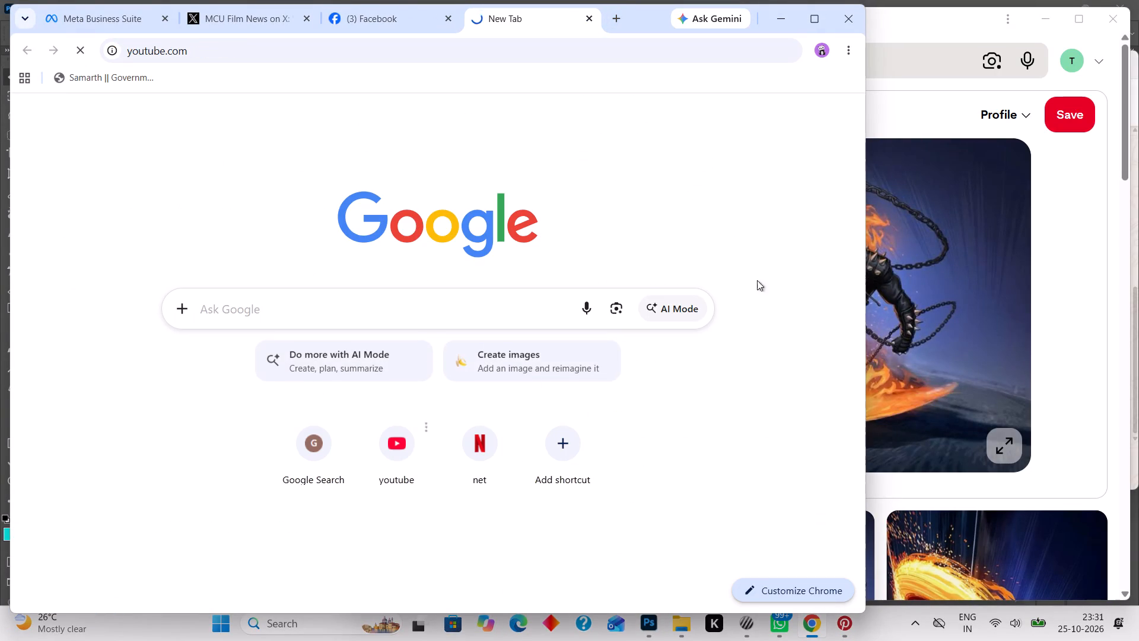
Switch to Pinterest and save the flaming motorcycle Ghost Rider image as JPEG file 394 in the z - Copy folder.
{"action": "left_click", "coordinate": [1083, 250]}
{"action": "right_click", "coordinate": [693, 293]}
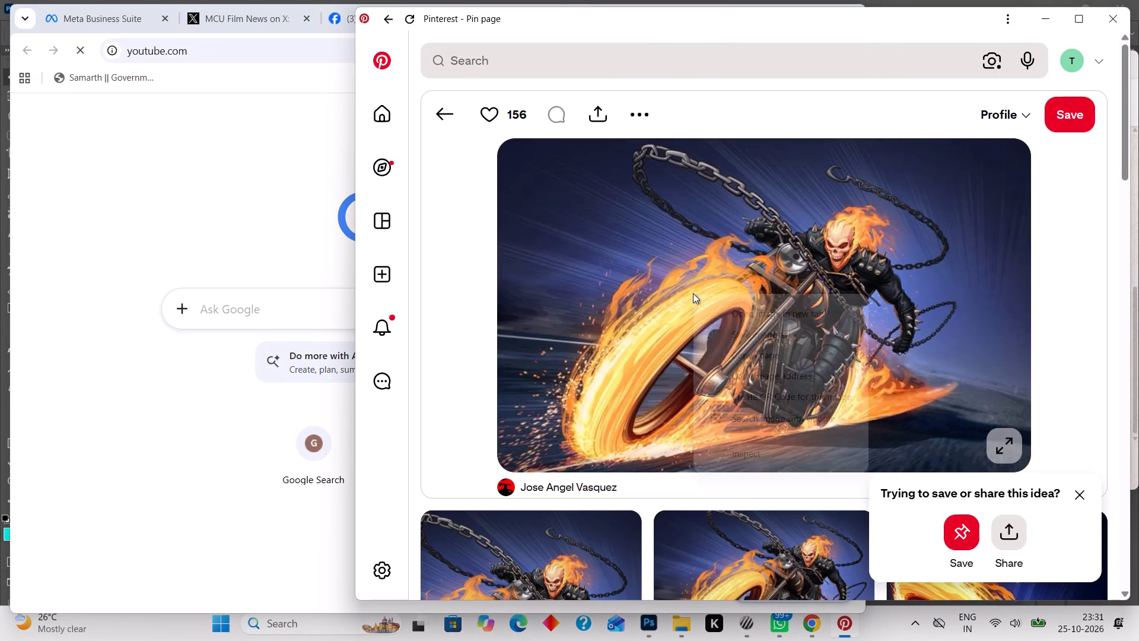
{"action": "left_click", "coordinate": [736, 337]}
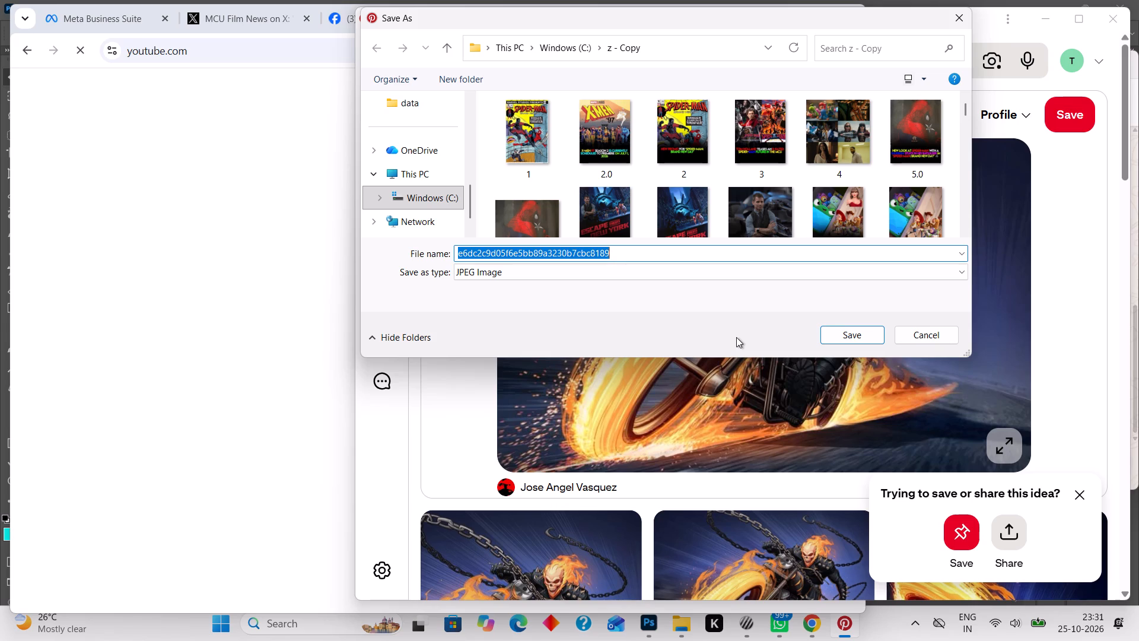
{"action": "key", "text": "BackSpace"}
{"action": "key", "text": "3"}
{"action": "type", "text": "93"}
{"action": "key", "text": "BackSpace"}
{"action": "key", "text": "4"}
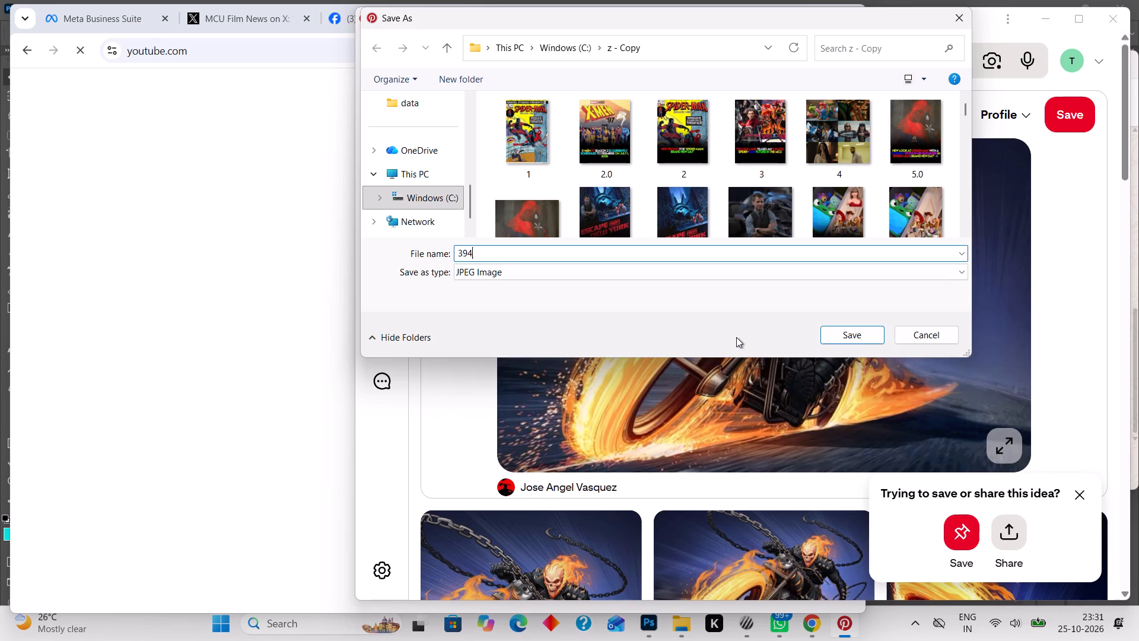
{"action": "key", "text": "Return"}
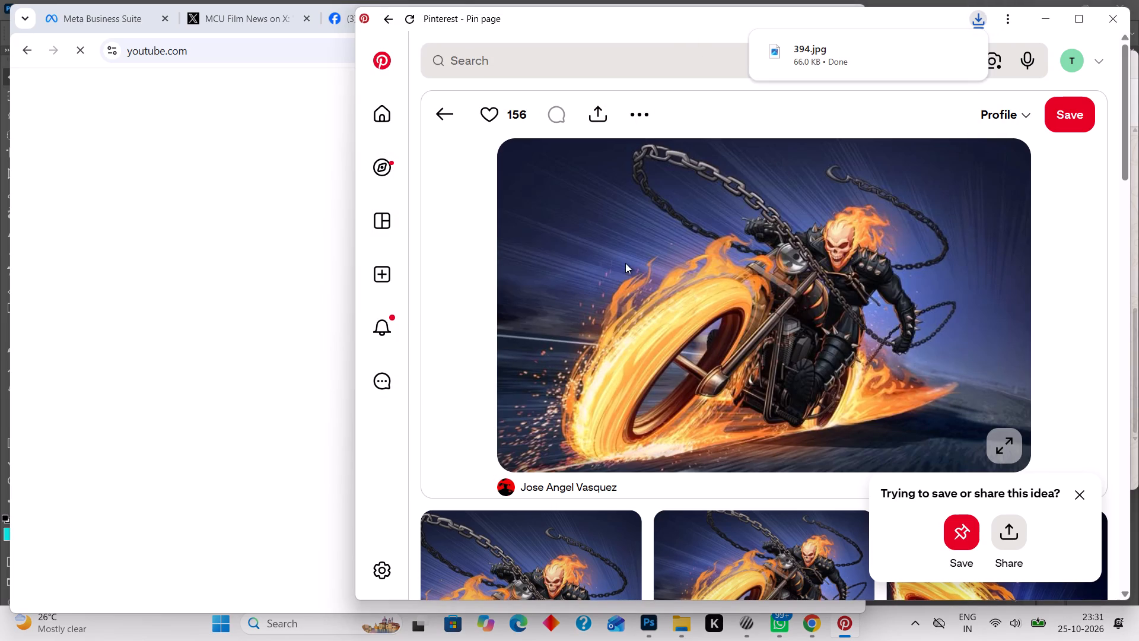
Return to the ghost rider search results and look through the pins for another usable image.
{"action": "left_click", "coordinate": [435, 107]}
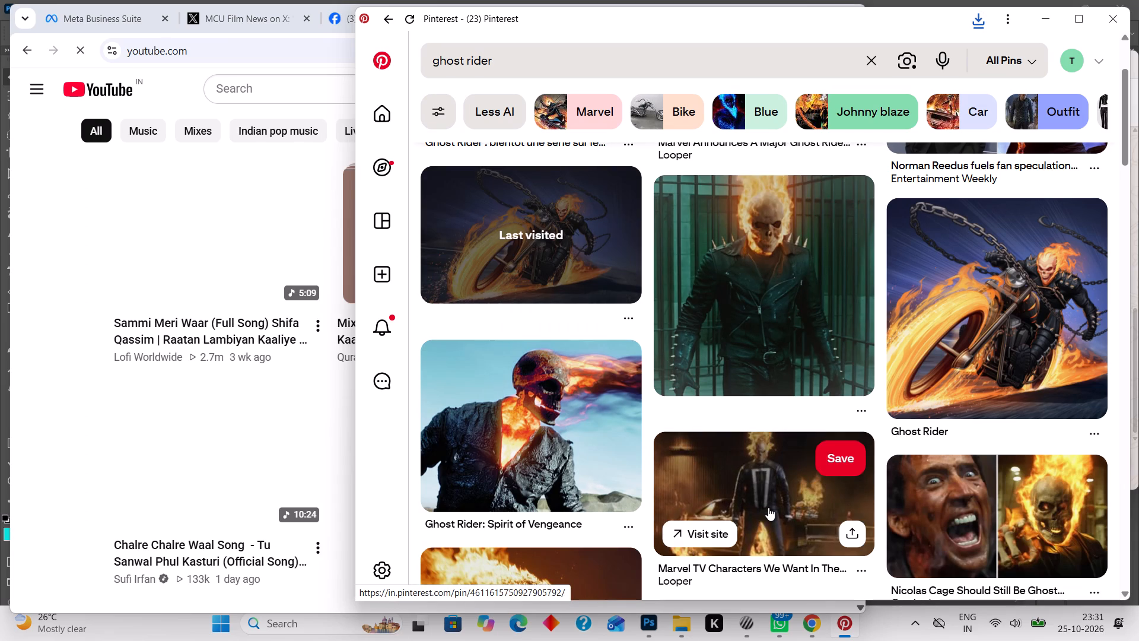
{"action": "scroll", "coordinate": [768, 507], "scroll_direction": "down", "scroll_amount": 5}
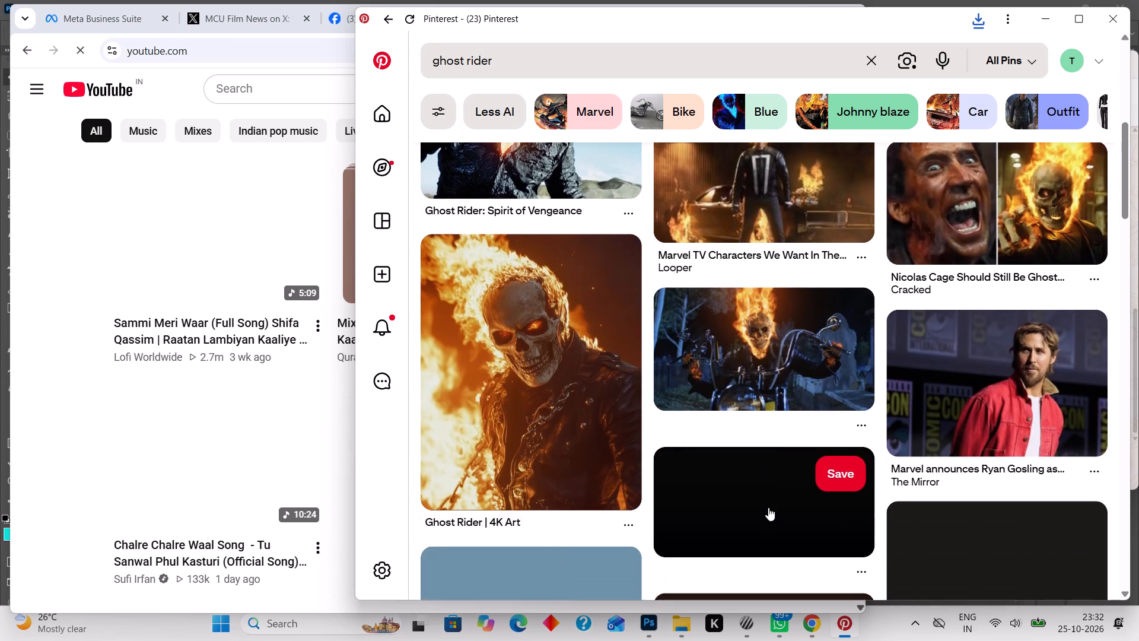
{"action": "scroll", "coordinate": [768, 507], "scroll_direction": "down", "scroll_amount": 3}
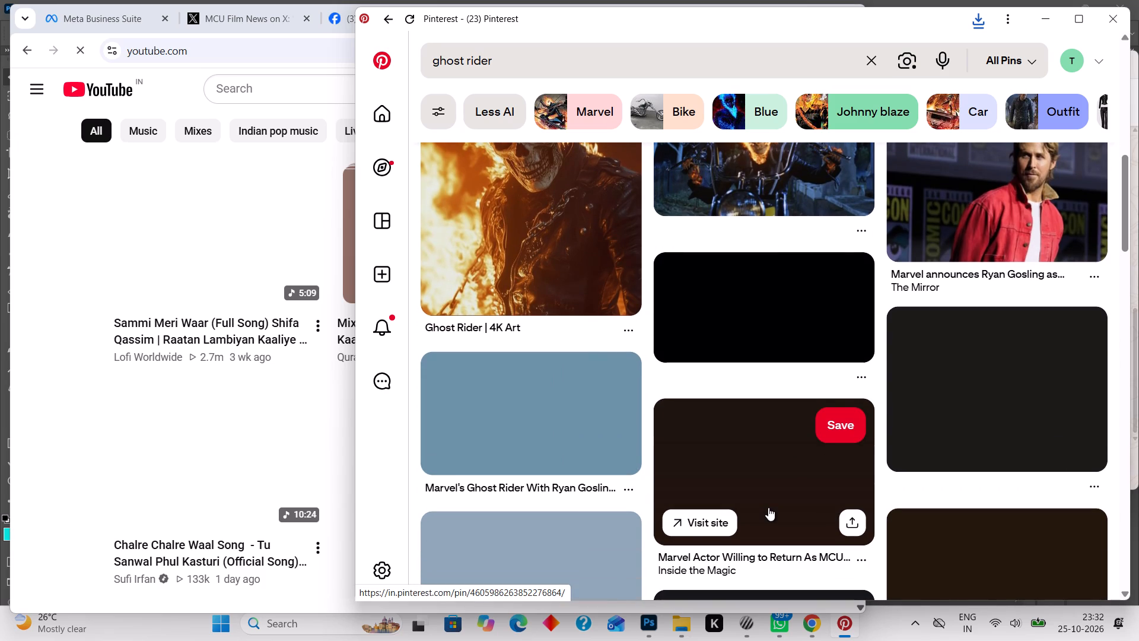
{"action": "scroll", "coordinate": [768, 507], "scroll_direction": "down", "scroll_amount": 1}
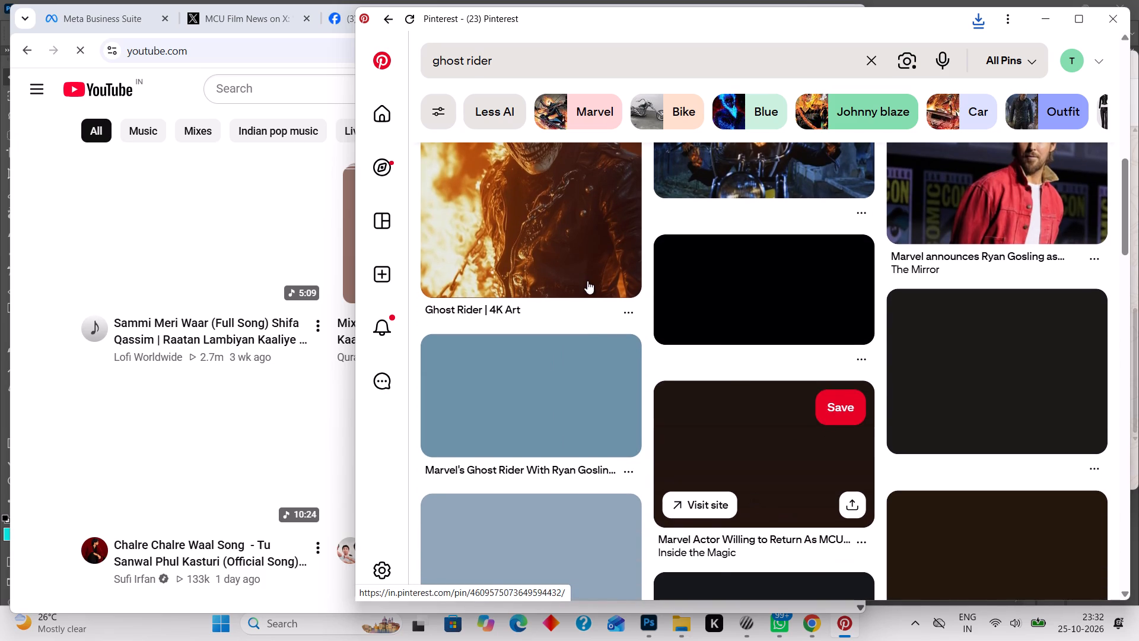
Switch to Chrome and search YouTube for "chal re chal re".
{"action": "left_click", "coordinate": [313, 91]}
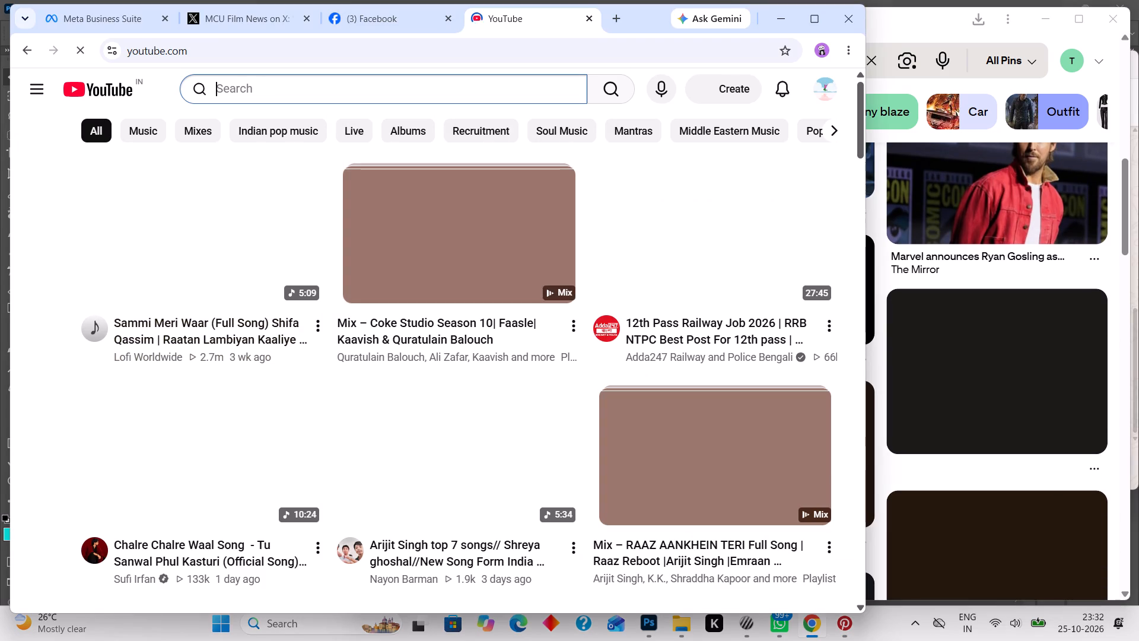
{"action": "type", "text": "chal re chal re"}
{"action": "key", "text": "Return"}
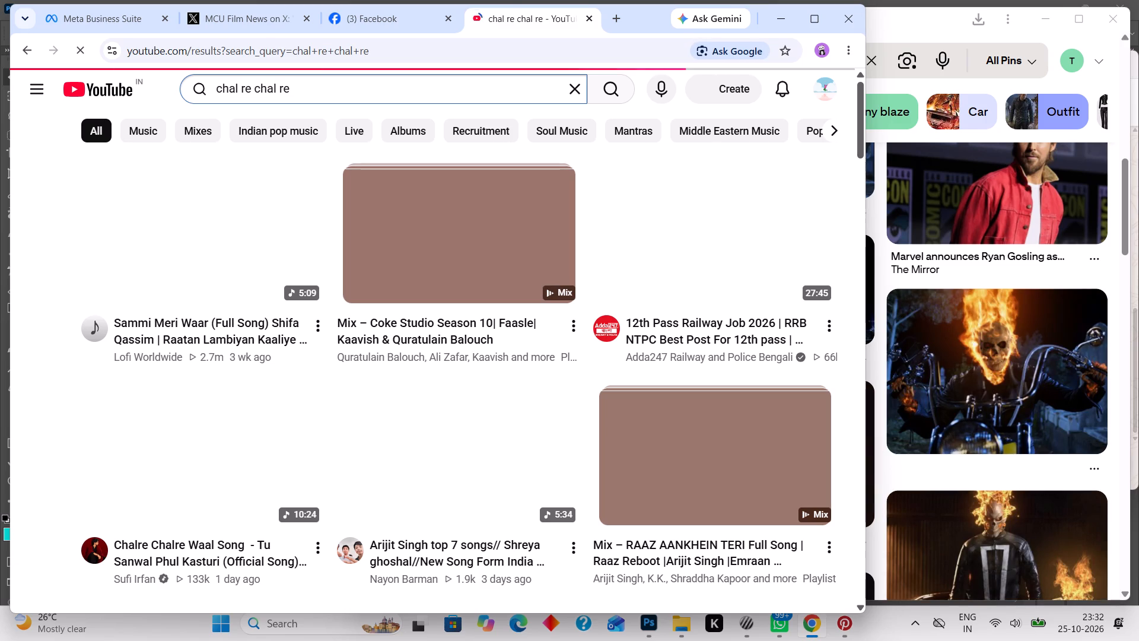
Switch back to Pinterest and examine more of the ghost rider pins for a suitable image.
{"action": "left_click", "coordinate": [917, 24]}
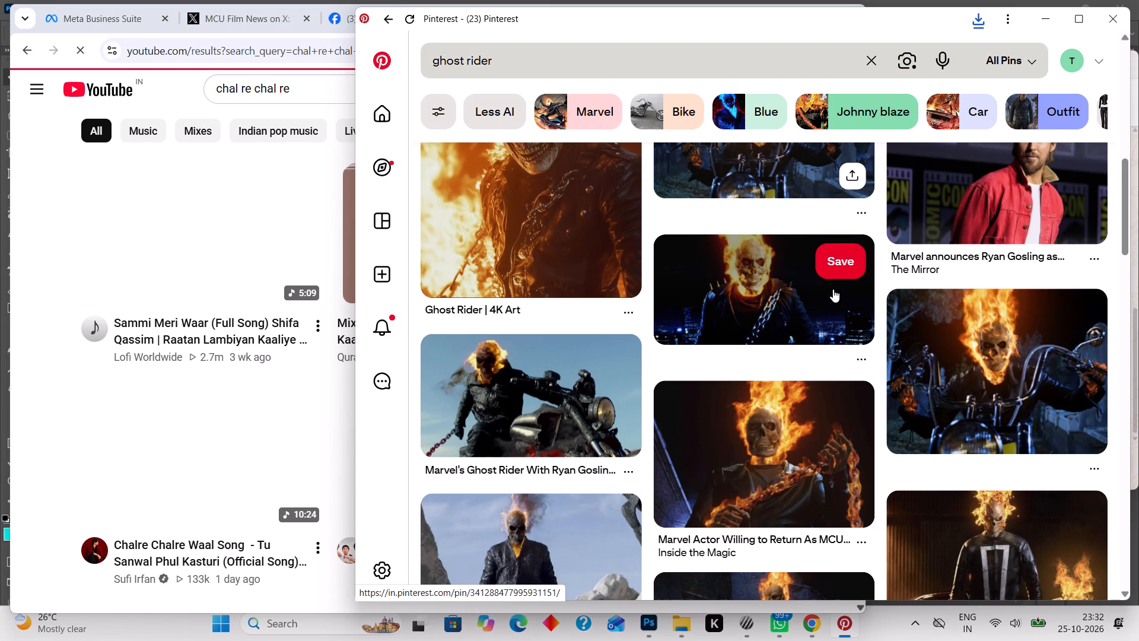
{"action": "scroll", "coordinate": [779, 396], "scroll_direction": "down", "scroll_amount": 2}
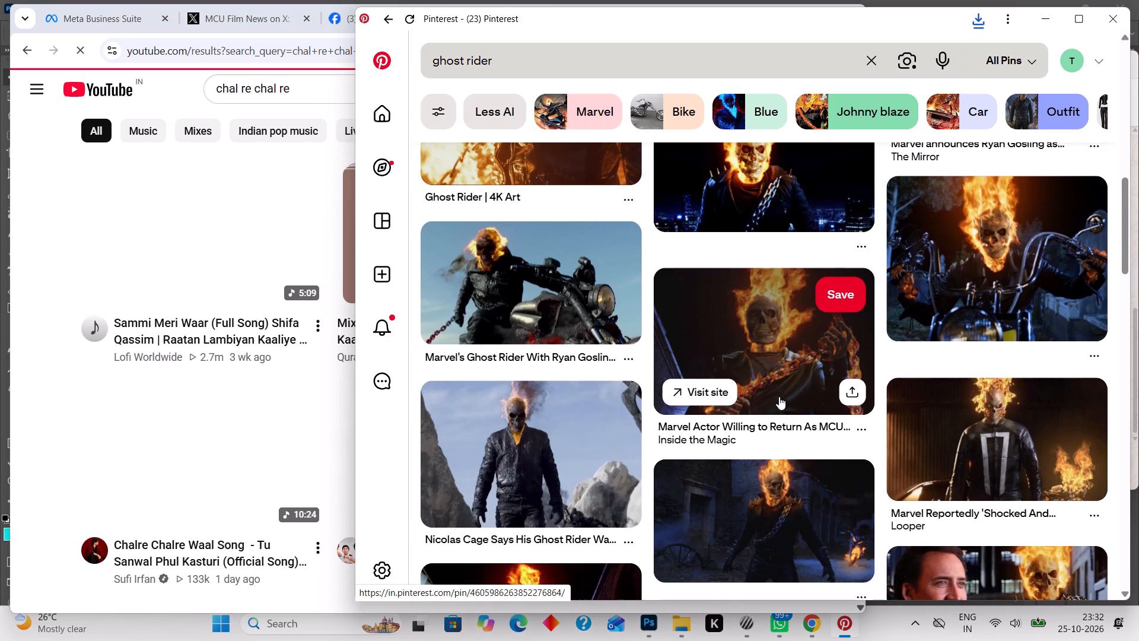
{"action": "scroll", "coordinate": [779, 396], "scroll_direction": "down", "scroll_amount": 4}
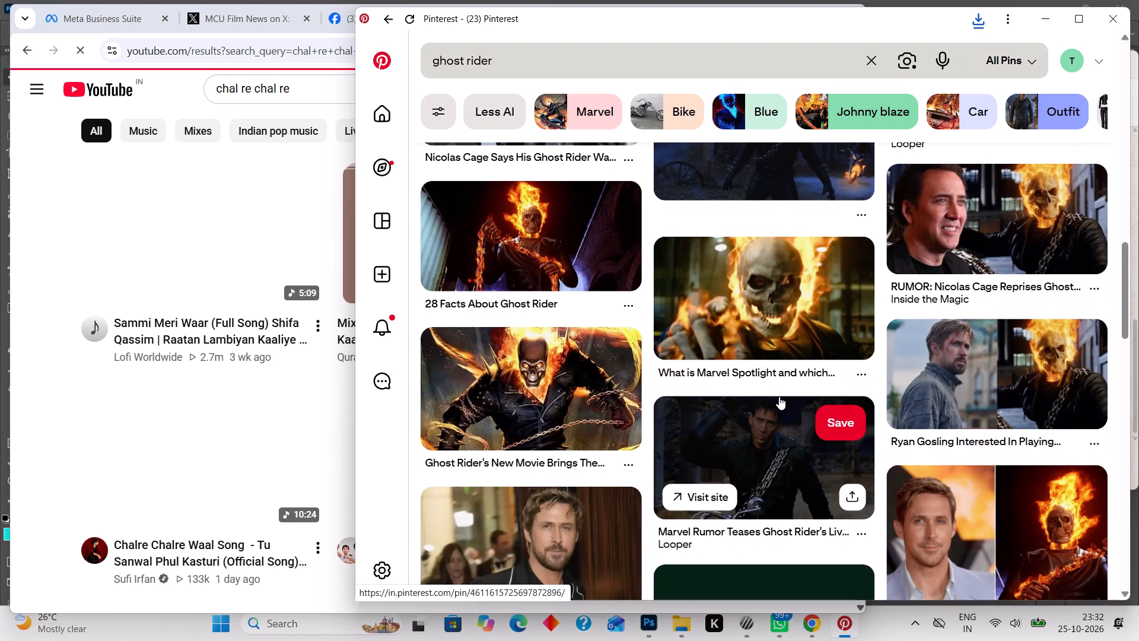
{"action": "scroll", "coordinate": [779, 396], "scroll_direction": "down", "scroll_amount": 5}
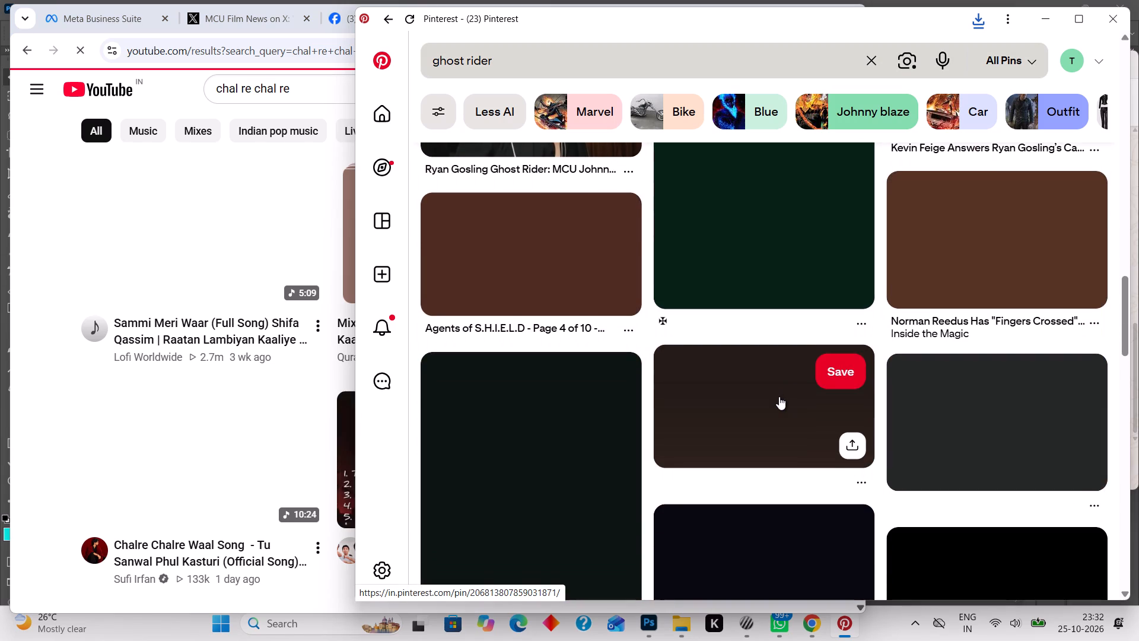
{"action": "scroll", "coordinate": [779, 396], "scroll_direction": "up", "scroll_amount": 13}
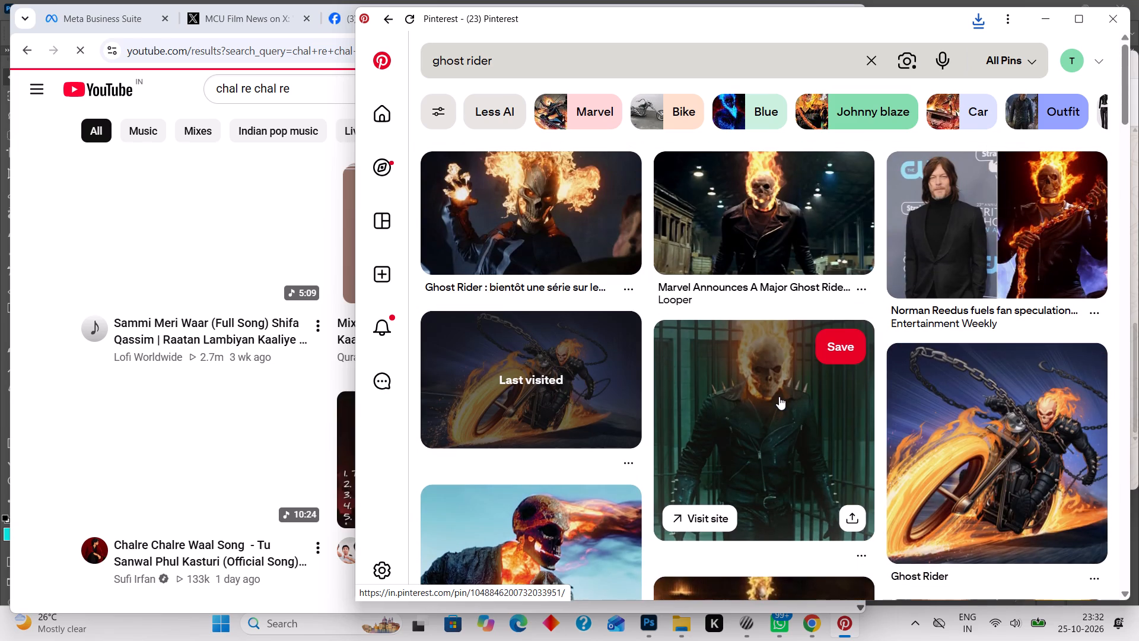
Narrow the ghost rider search to Car pins.
{"action": "left_click", "coordinate": [960, 104]}
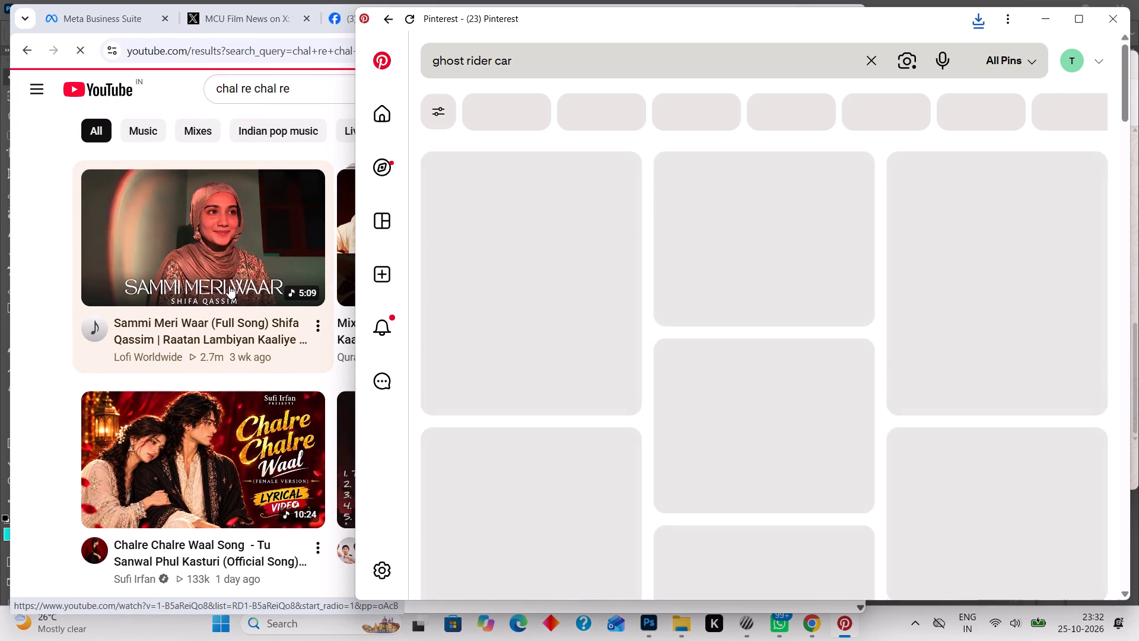
Switch to Chrome and open the Sammi Meri Waar full song video on YouTube.
{"action": "left_click", "coordinate": [35, 218]}
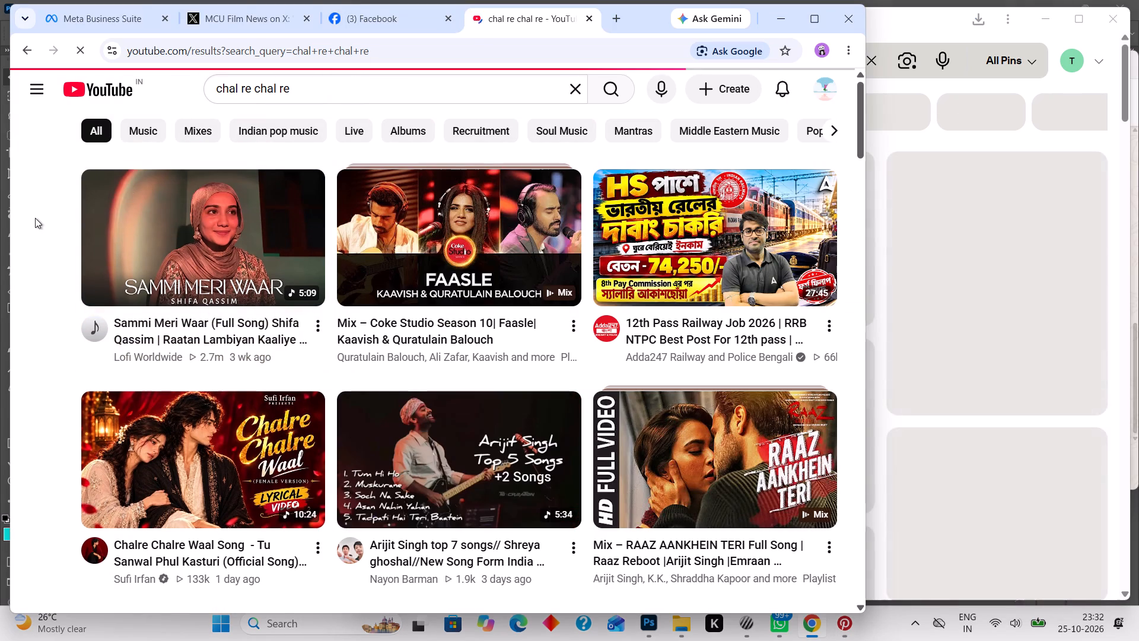
{"action": "left_click", "coordinate": [209, 246]}
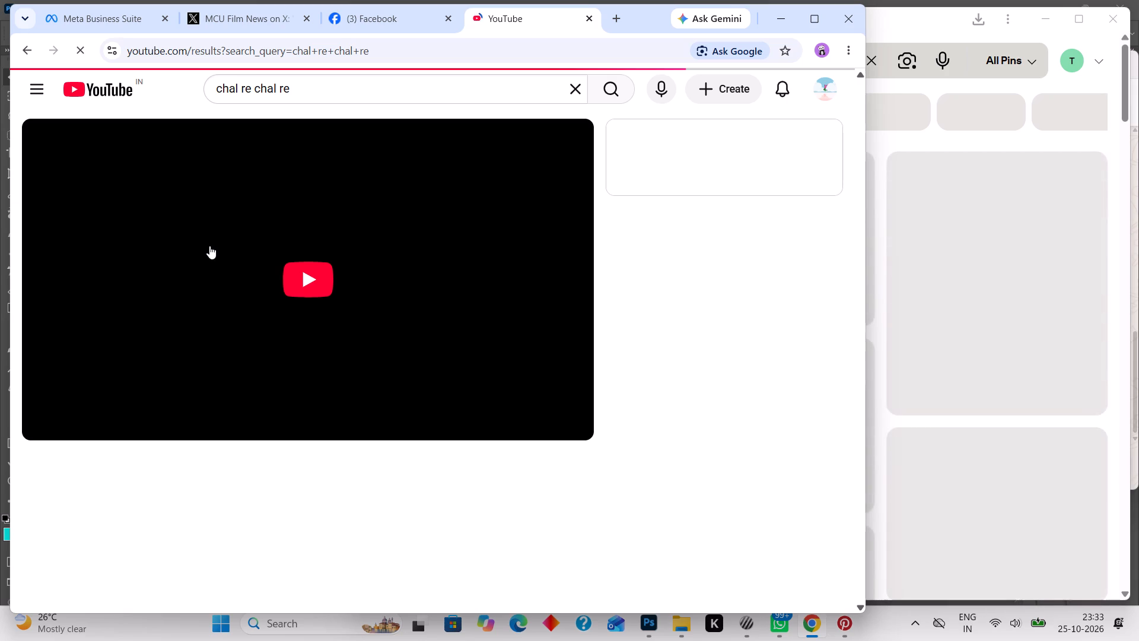
Switch back to the ghost rider car search on Pinterest.
{"action": "left_click", "coordinate": [1033, 367]}
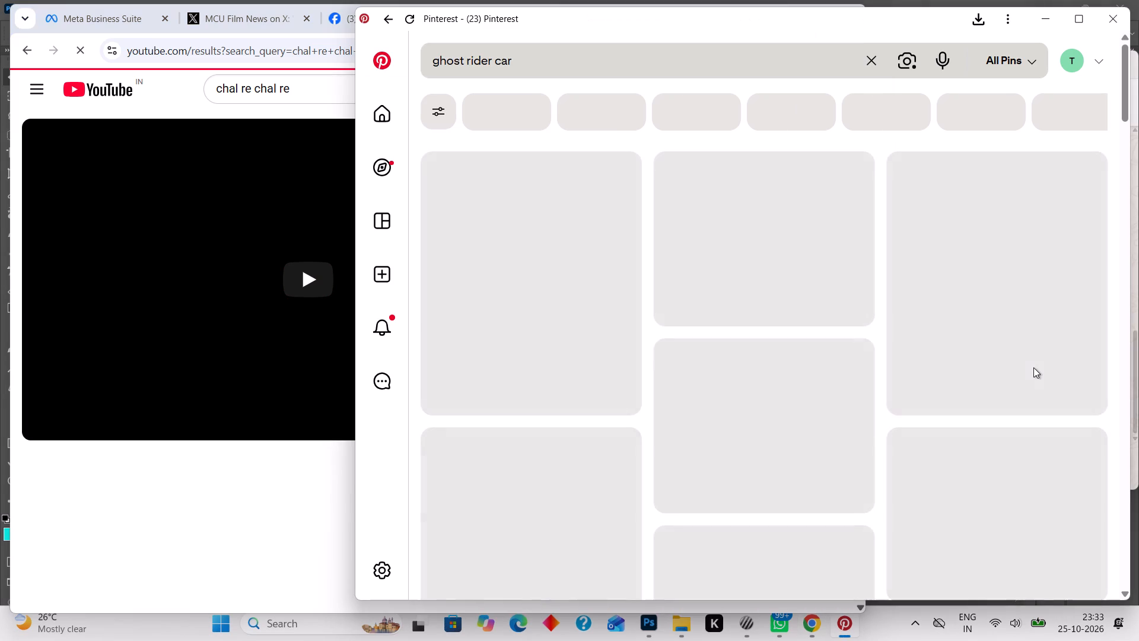
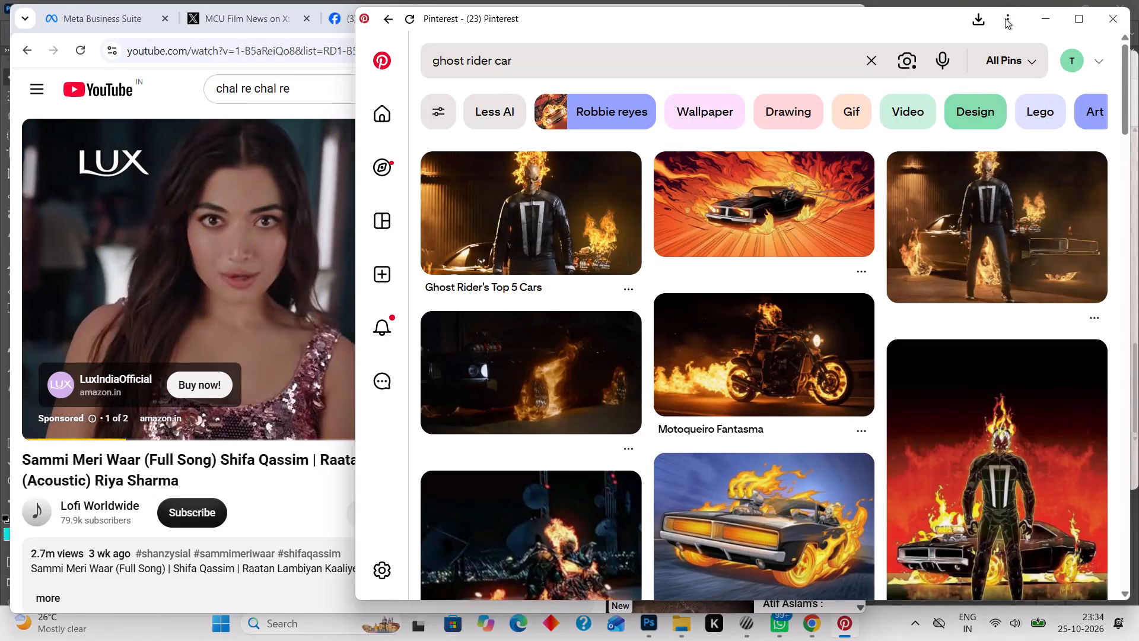
Switch to the YouTube video in Chrome and decline the ad-free family plan offer.
{"action": "left_click", "coordinate": [1045, 14]}
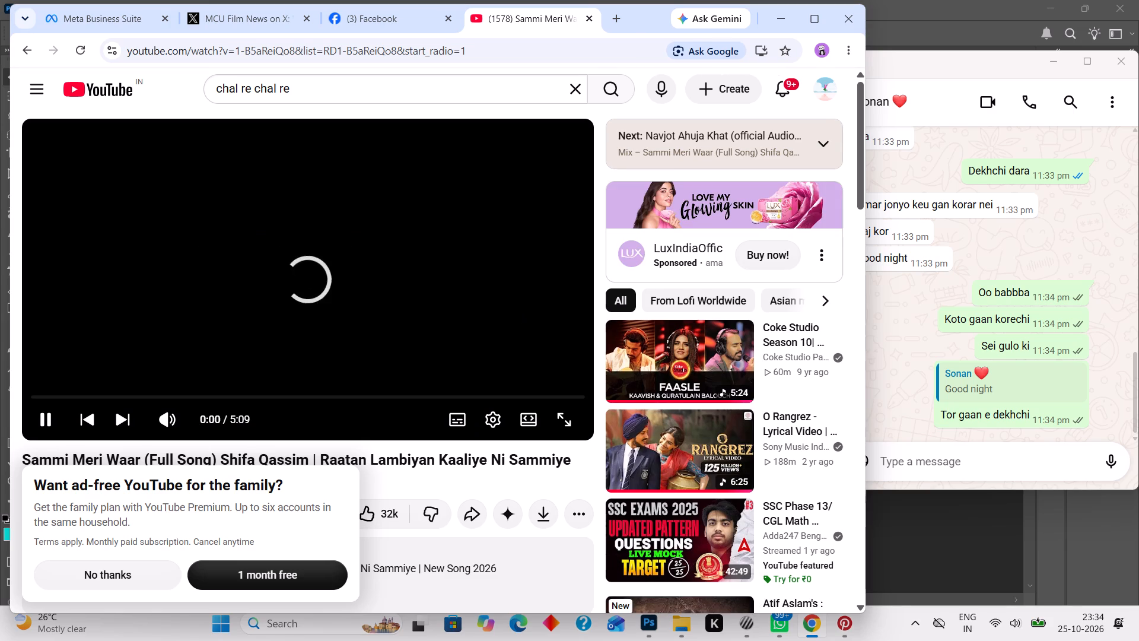
{"action": "left_click", "coordinate": [447, 476]}
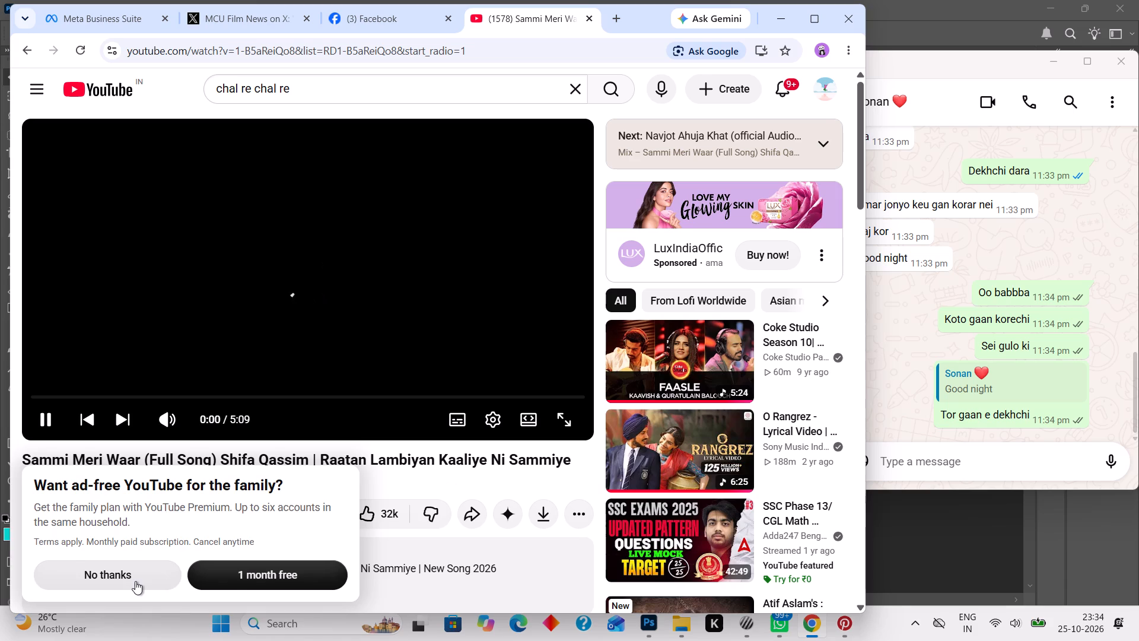
{"action": "left_click", "coordinate": [135, 581]}
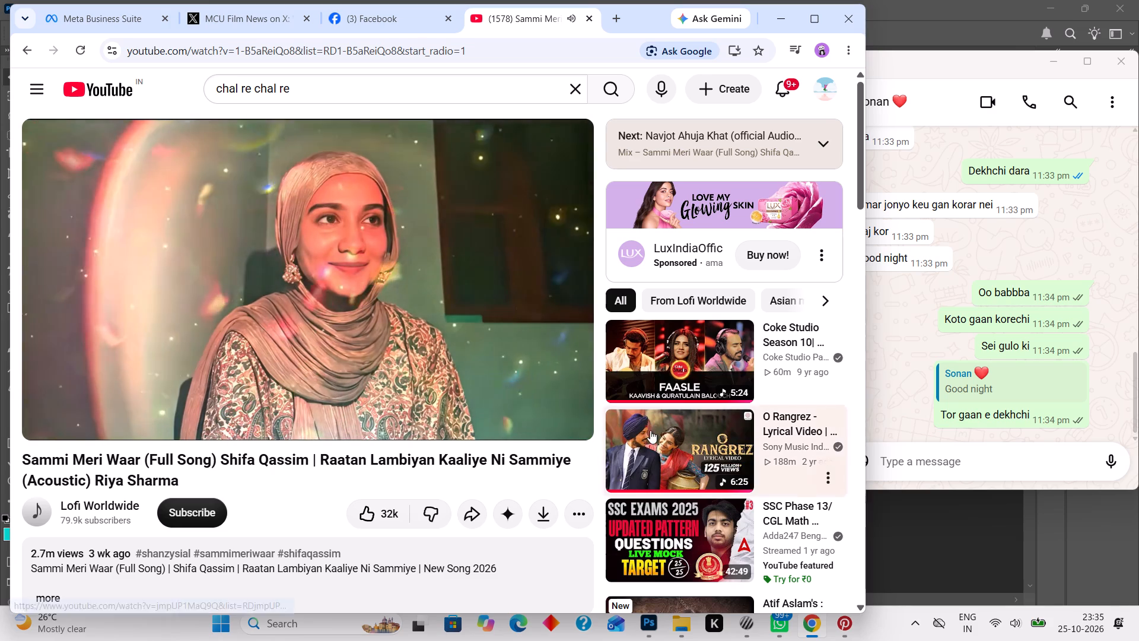
Switch back to Pinterest and examine the ghost rider car pins for a suitable image.
{"action": "left_click", "coordinate": [850, 627]}
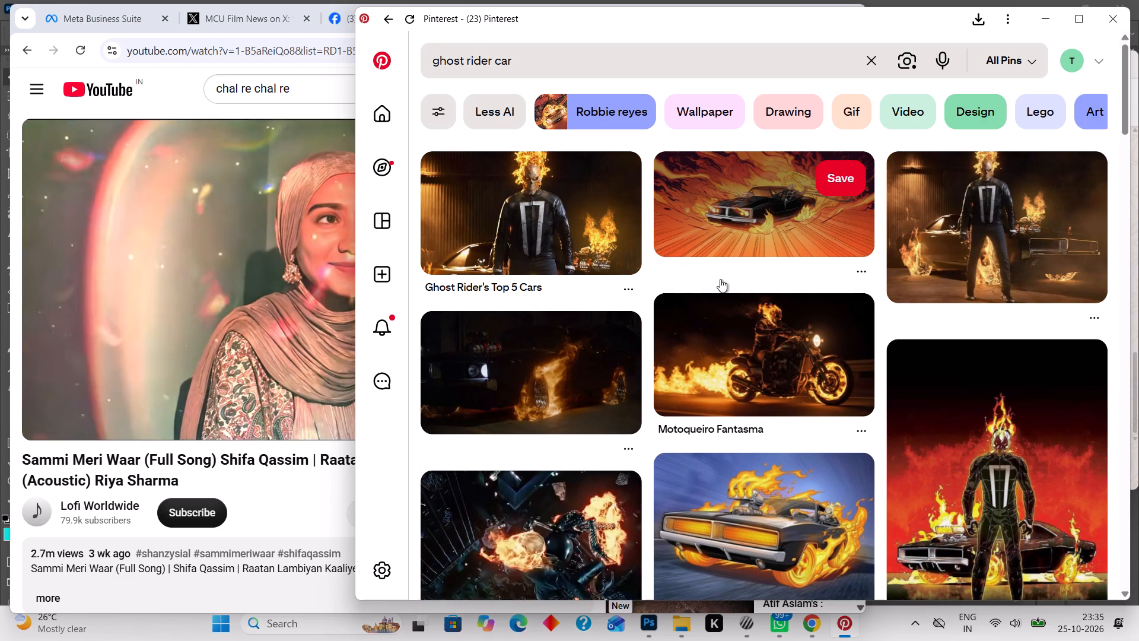
{"action": "scroll", "coordinate": [720, 279], "scroll_direction": "down", "scroll_amount": 1}
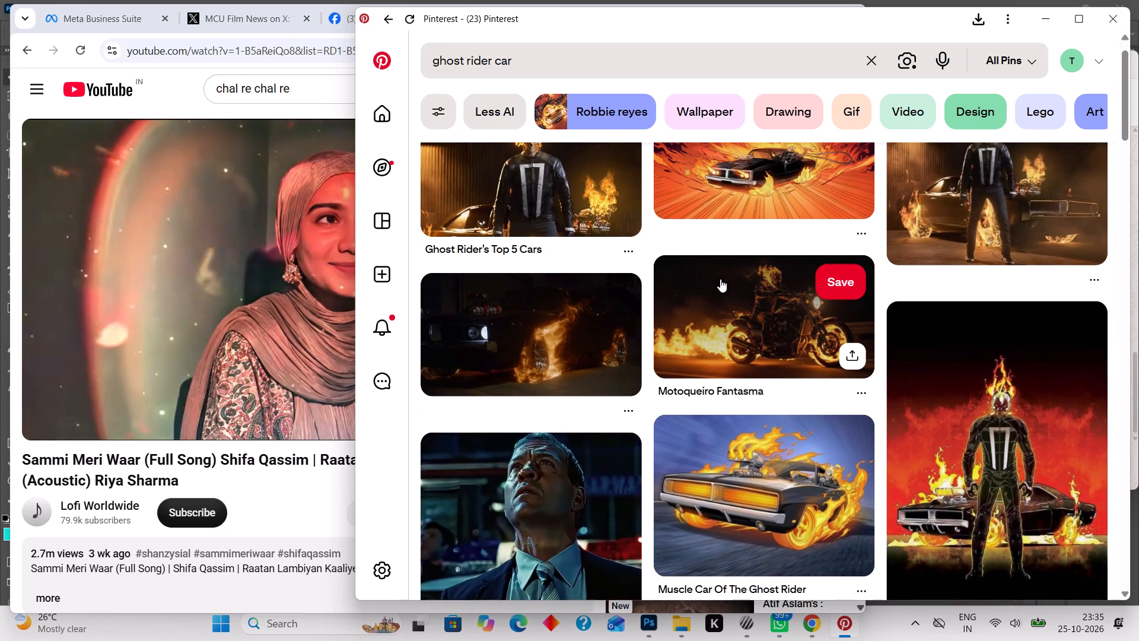
{"action": "scroll", "coordinate": [720, 279], "scroll_direction": "down", "scroll_amount": 2}
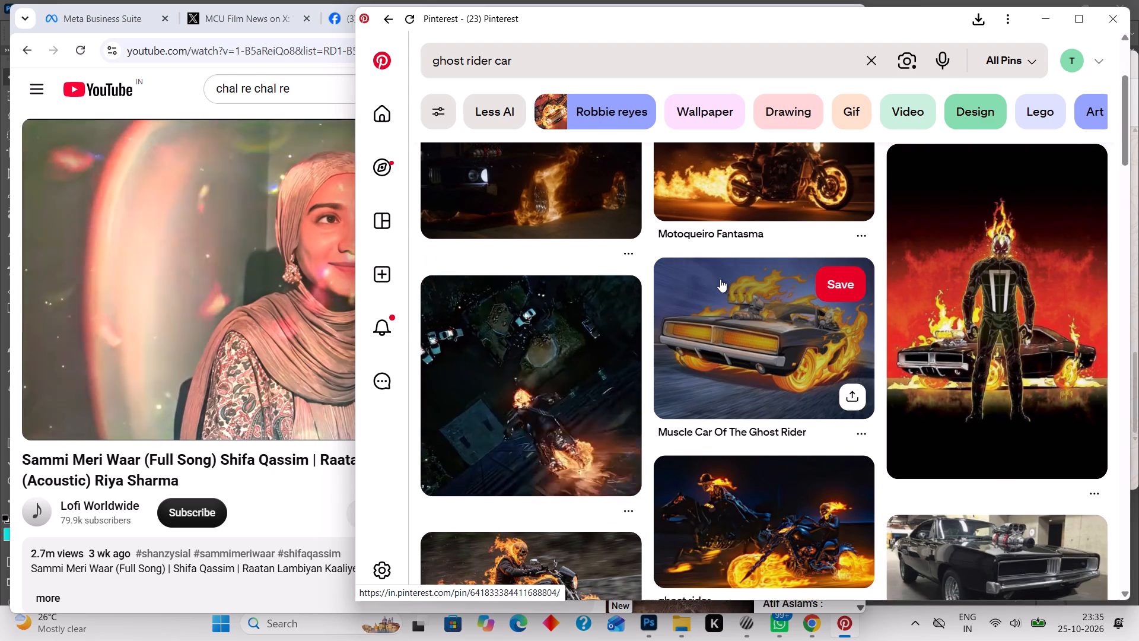
{"action": "scroll", "coordinate": [720, 279], "scroll_direction": "down", "scroll_amount": 1}
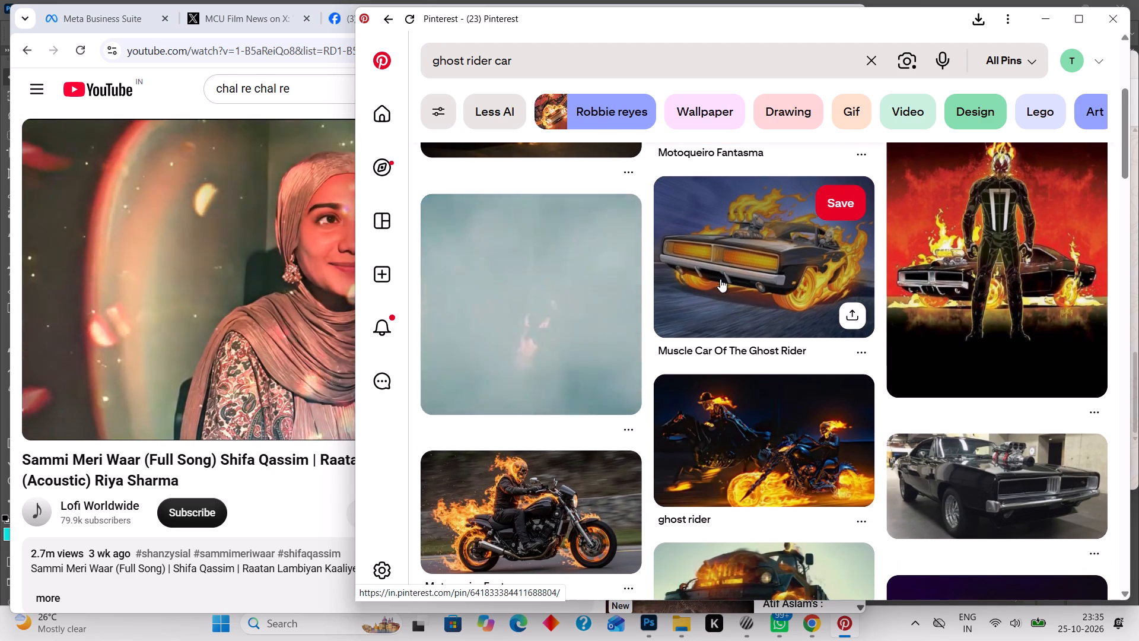
{"action": "scroll", "coordinate": [720, 279], "scroll_direction": "down", "scroll_amount": 2}
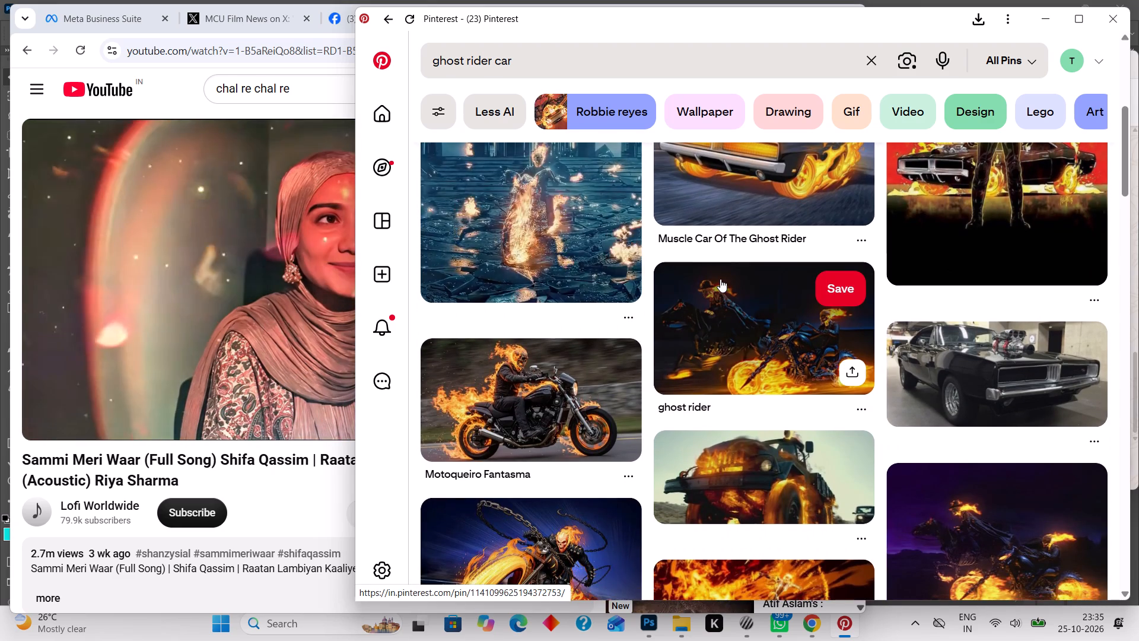
{"action": "scroll", "coordinate": [720, 279], "scroll_direction": "down", "scroll_amount": 3}
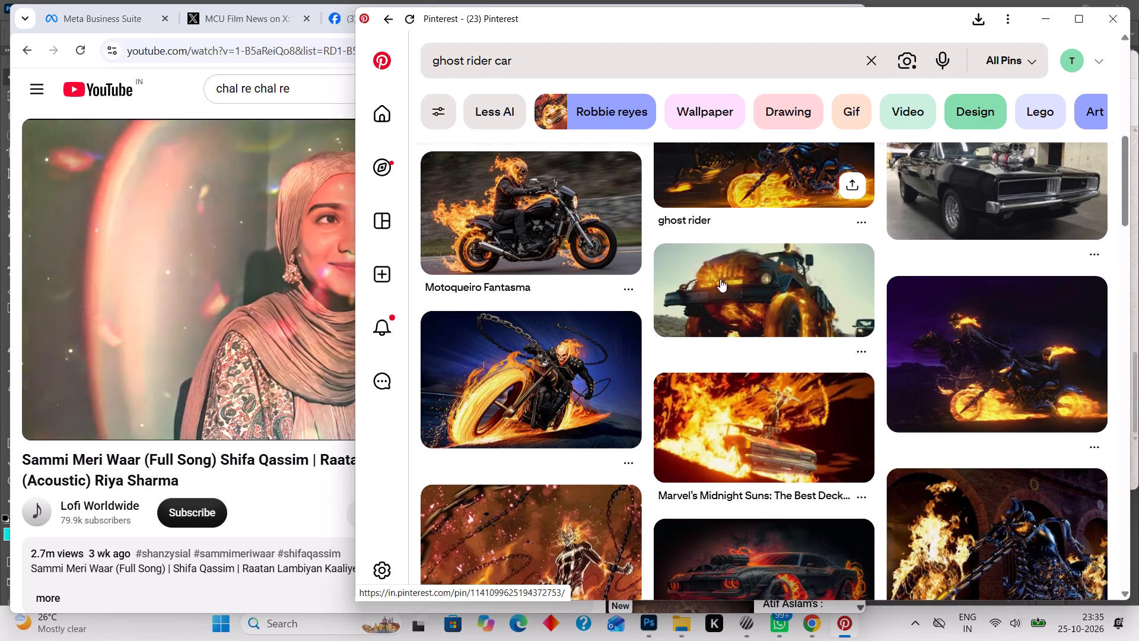
{"action": "scroll", "coordinate": [720, 279], "scroll_direction": "down", "scroll_amount": 2}
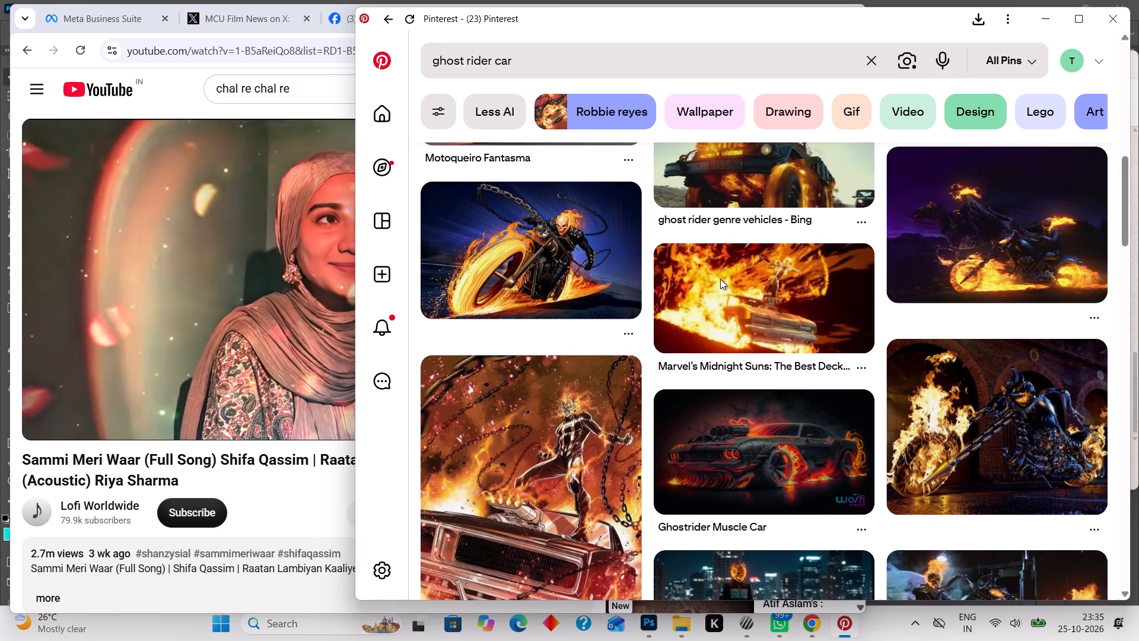
{"action": "scroll", "coordinate": [720, 279], "scroll_direction": "down", "scroll_amount": 4}
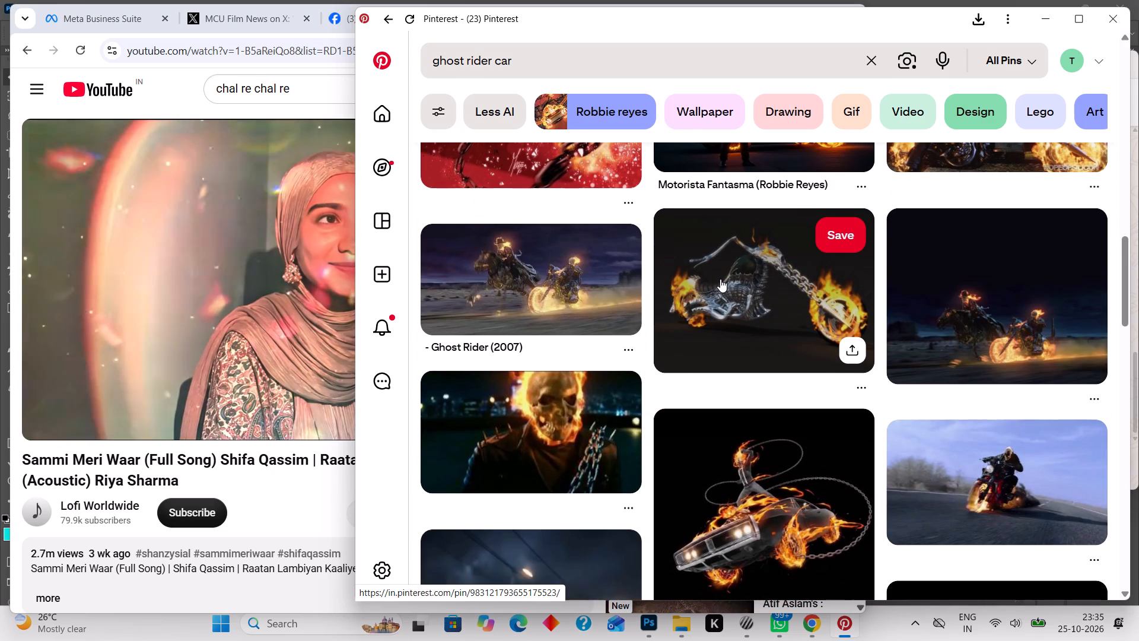
{"action": "scroll", "coordinate": [720, 279], "scroll_direction": "down", "scroll_amount": 3}
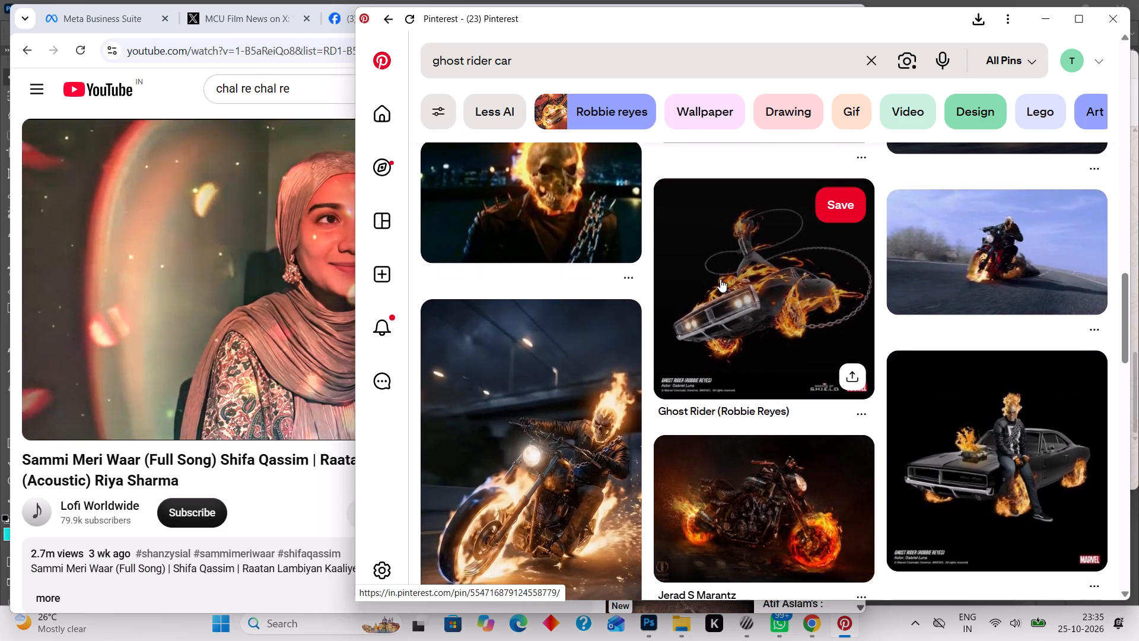
{"action": "scroll", "coordinate": [720, 279], "scroll_direction": "down", "scroll_amount": 3}
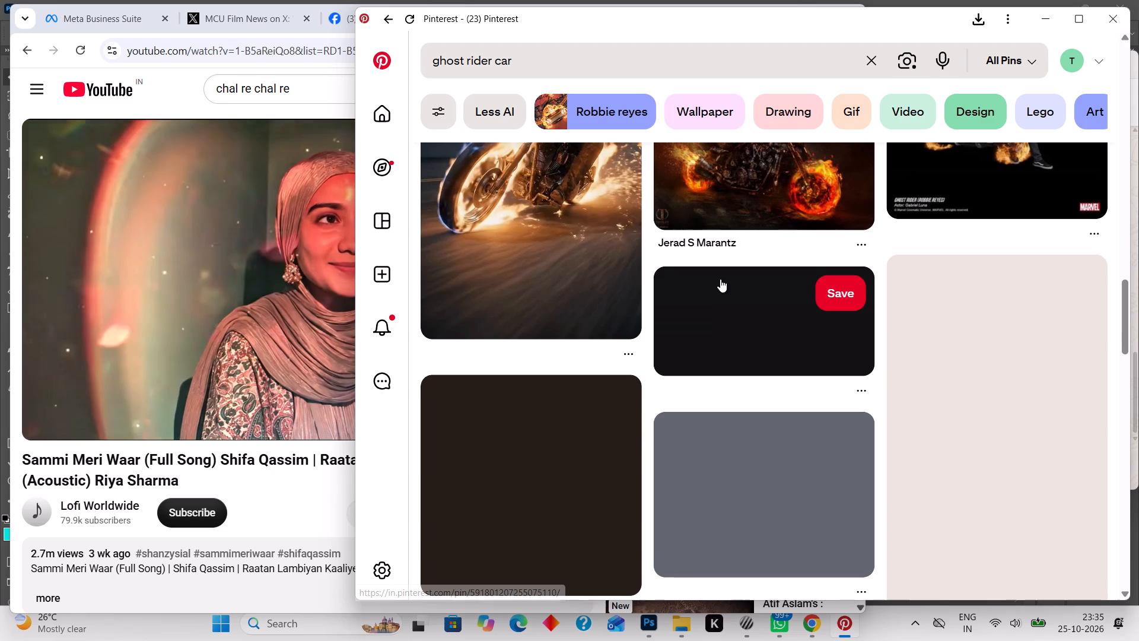
{"action": "scroll", "coordinate": [720, 279], "scroll_direction": "up", "scroll_amount": 3}
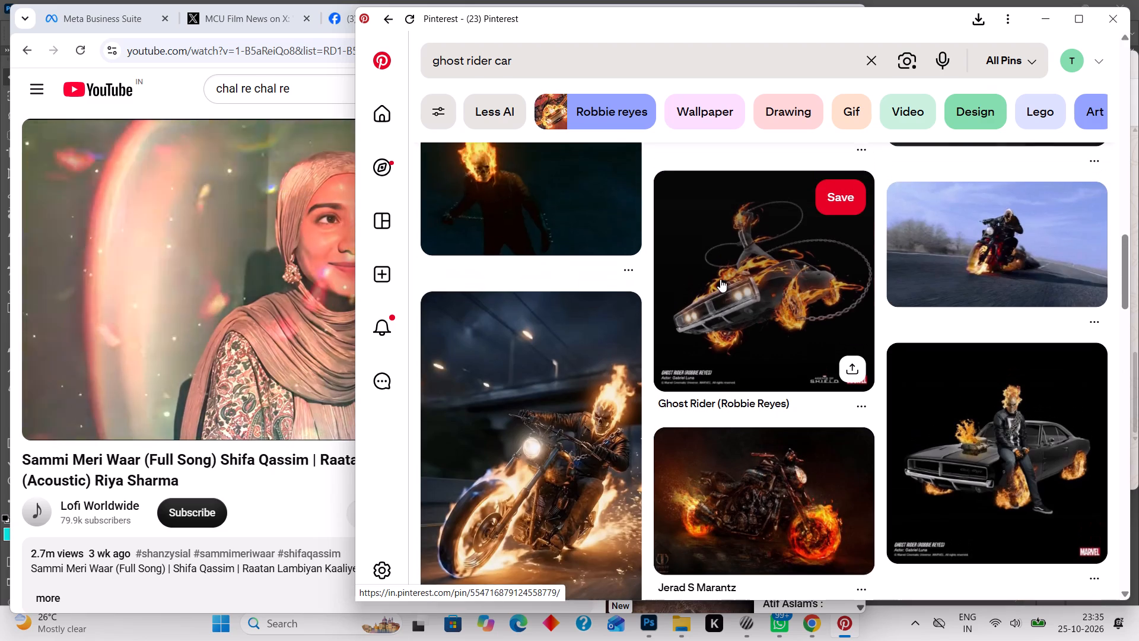
{"action": "scroll", "coordinate": [720, 279], "scroll_direction": "up", "scroll_amount": 2}
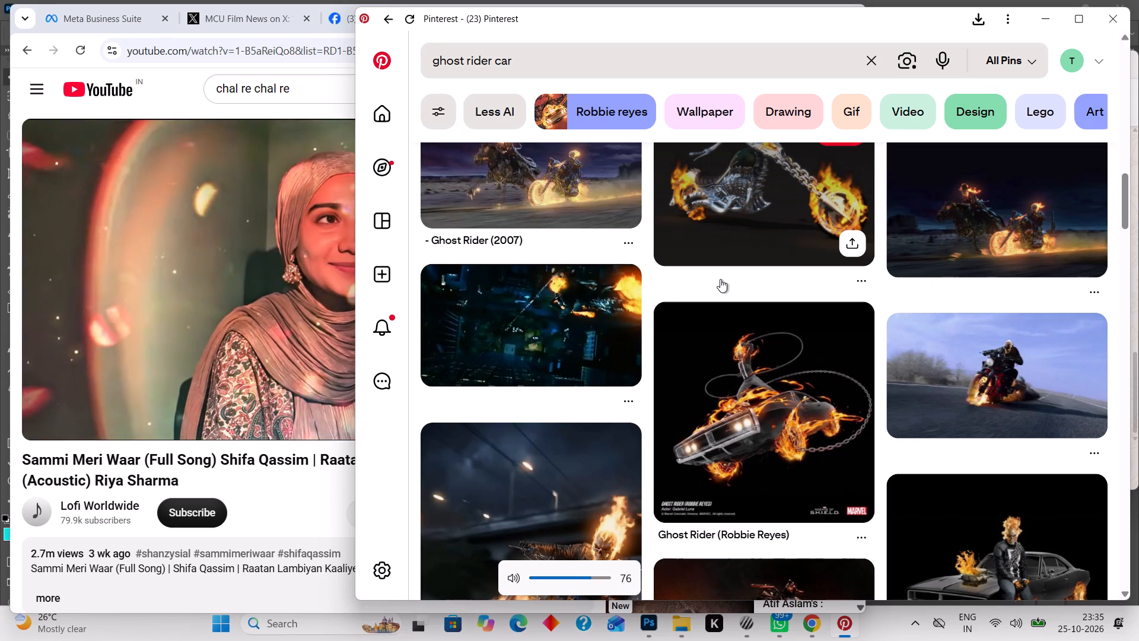
{"action": "scroll", "coordinate": [720, 279], "scroll_direction": "down", "scroll_amount": 1}
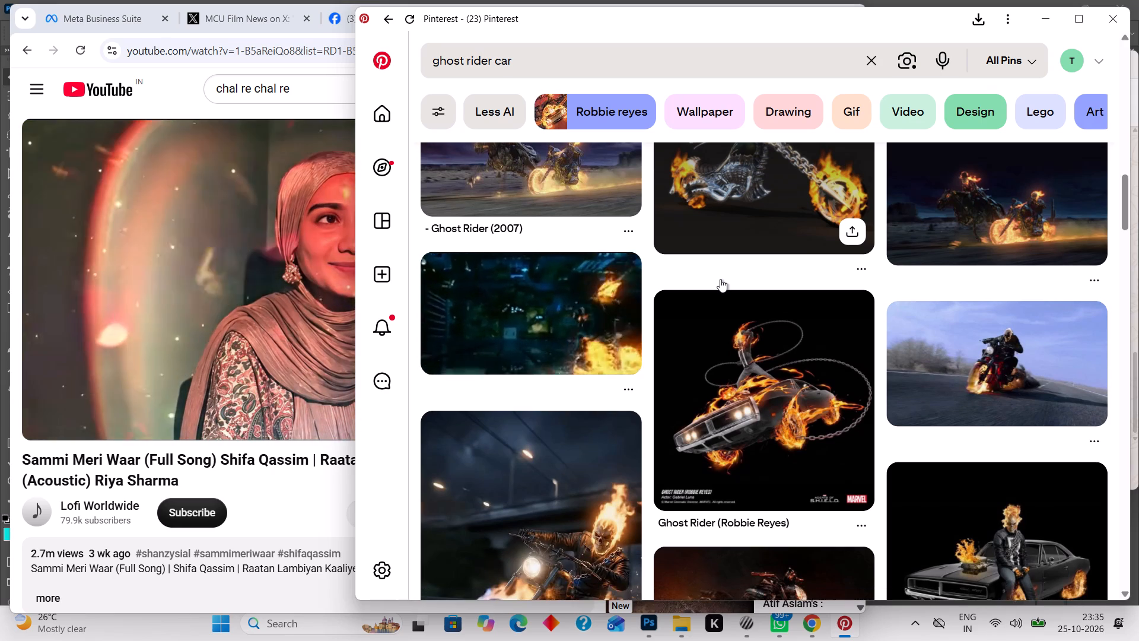
{"action": "scroll", "coordinate": [720, 279], "scroll_direction": "down", "scroll_amount": 2}
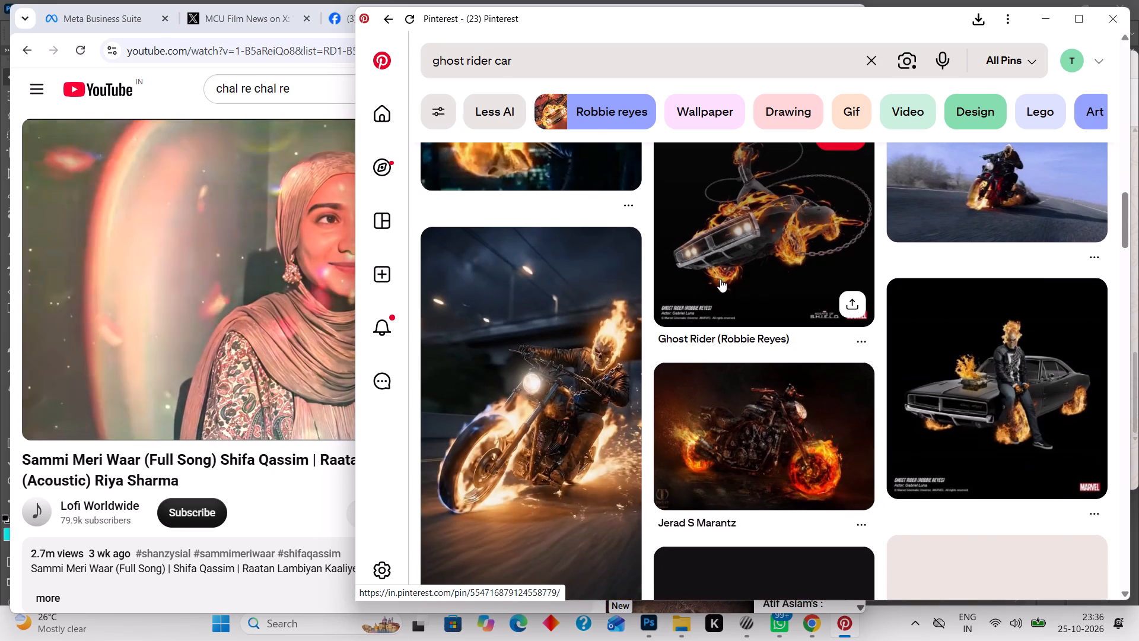
{"action": "scroll", "coordinate": [720, 279], "scroll_direction": "down", "scroll_amount": 4}
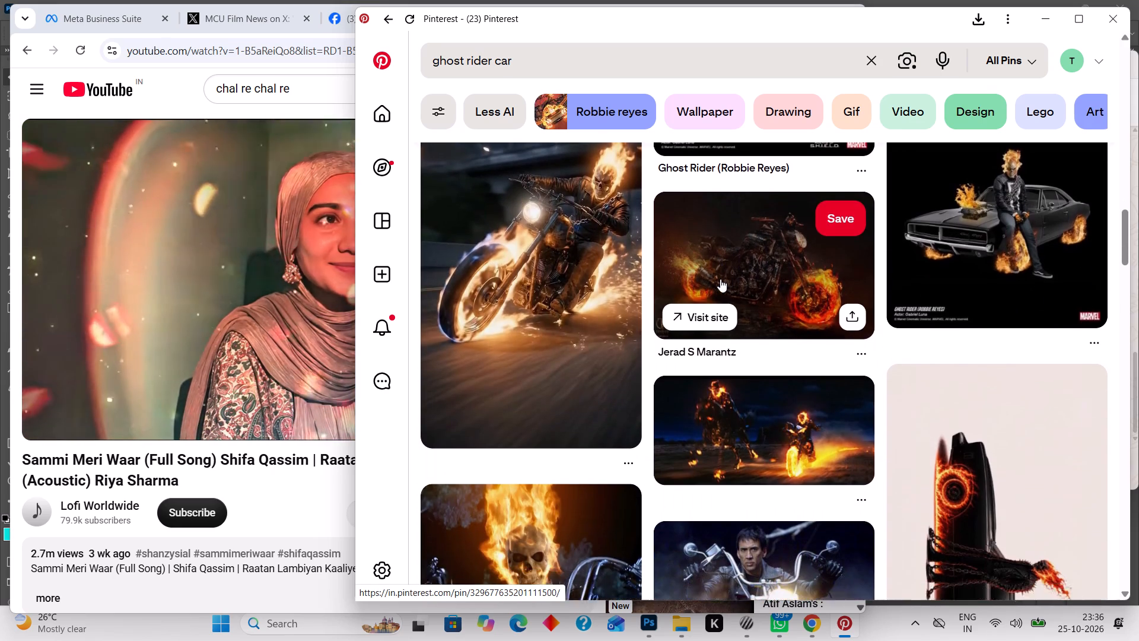
{"action": "scroll", "coordinate": [720, 279], "scroll_direction": "down", "scroll_amount": 4}
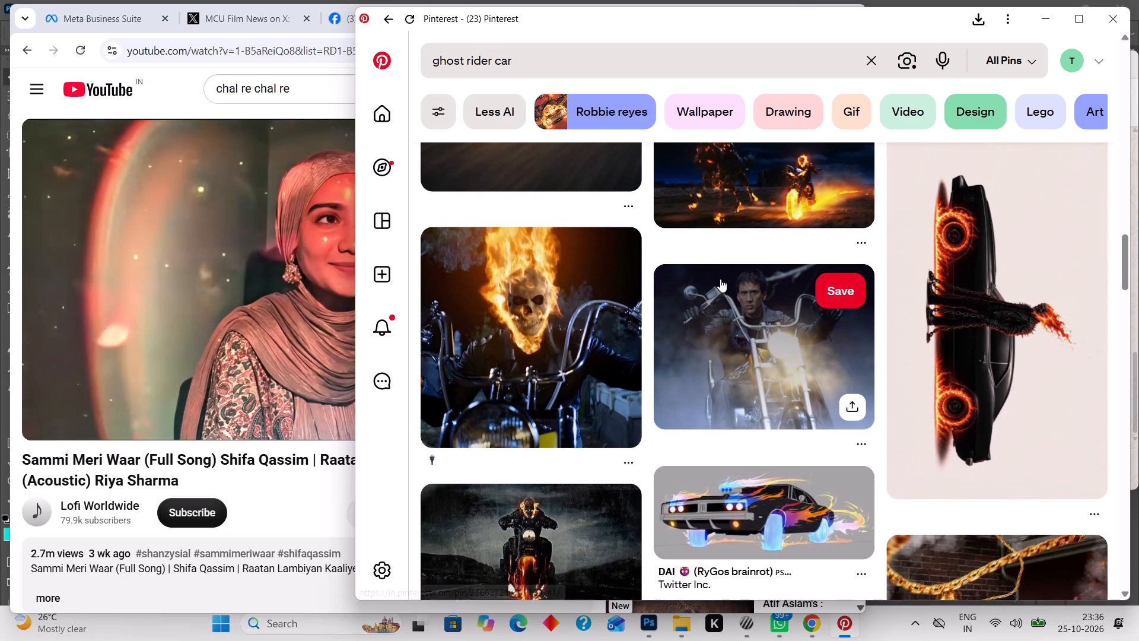
{"action": "scroll", "coordinate": [720, 279], "scroll_direction": "down", "scroll_amount": 5}
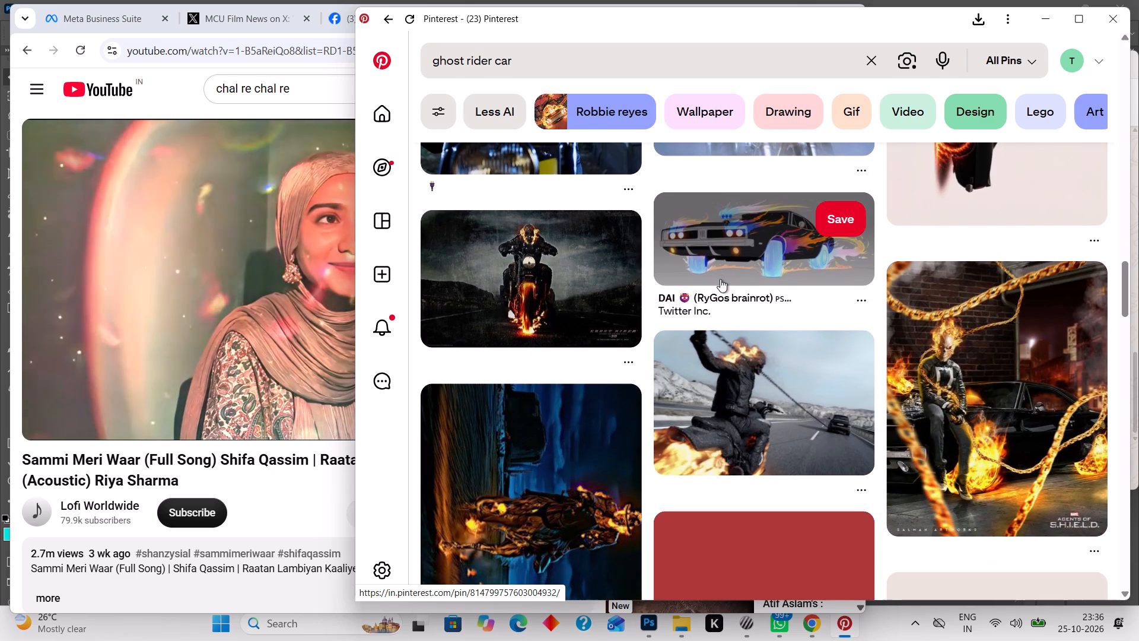
{"action": "scroll", "coordinate": [720, 279], "scroll_direction": "down", "scroll_amount": 1}
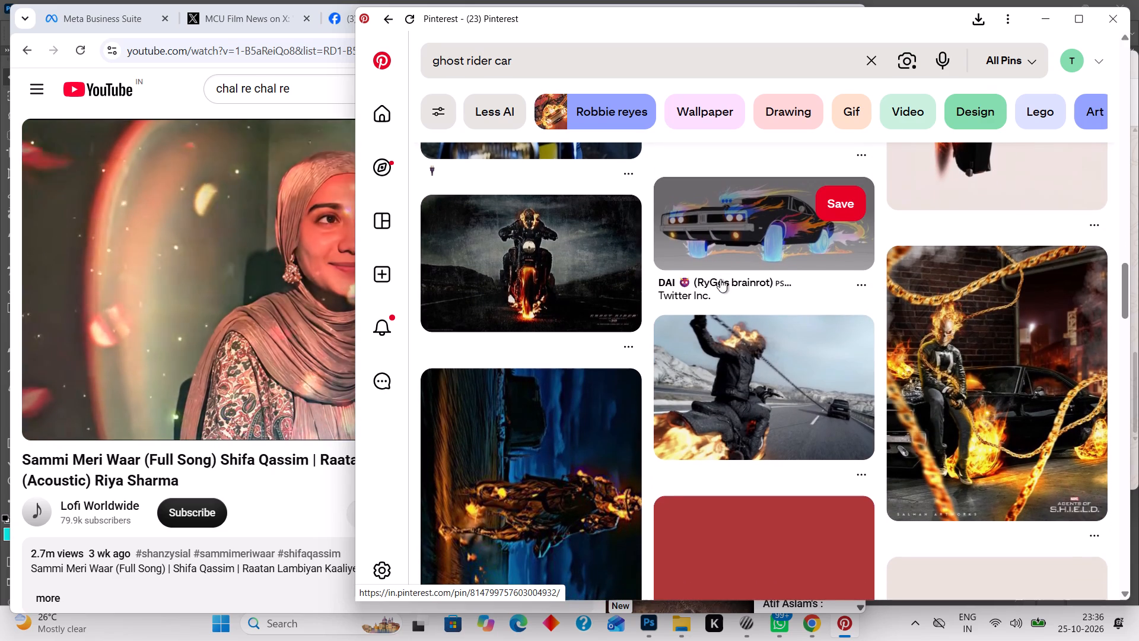
{"action": "scroll", "coordinate": [720, 279], "scroll_direction": "down", "scroll_amount": 1}
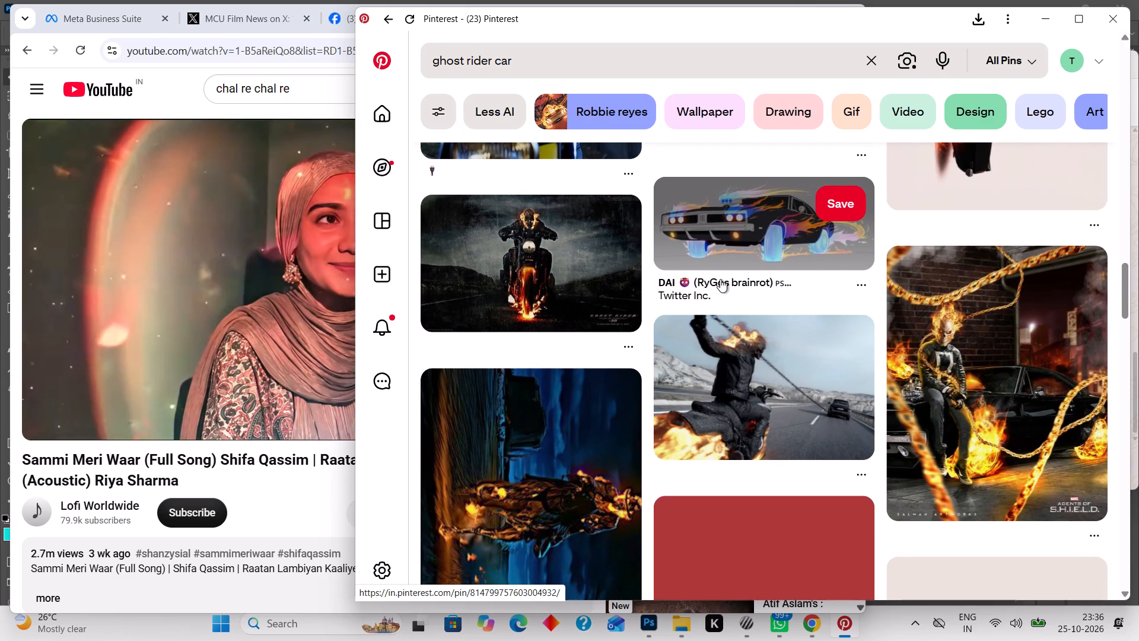
{"action": "scroll", "coordinate": [720, 279], "scroll_direction": "down", "scroll_amount": 3}
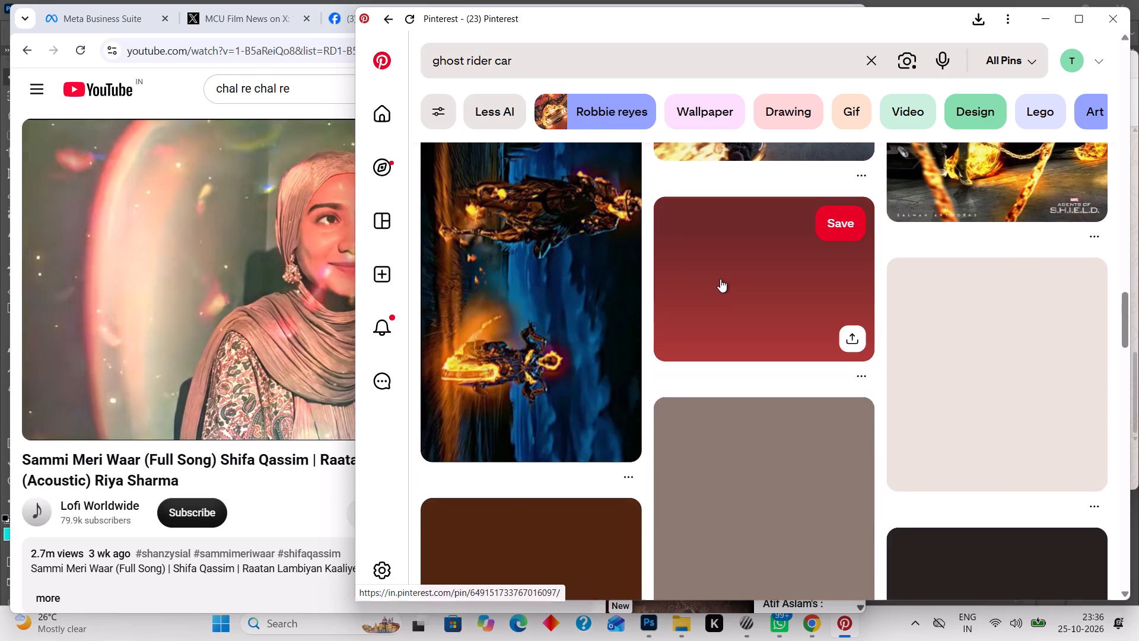
{"action": "scroll", "coordinate": [720, 279], "scroll_direction": "down", "scroll_amount": 2}
{"action": "scroll", "coordinate": [720, 279], "scroll_direction": "up", "scroll_amount": 6}
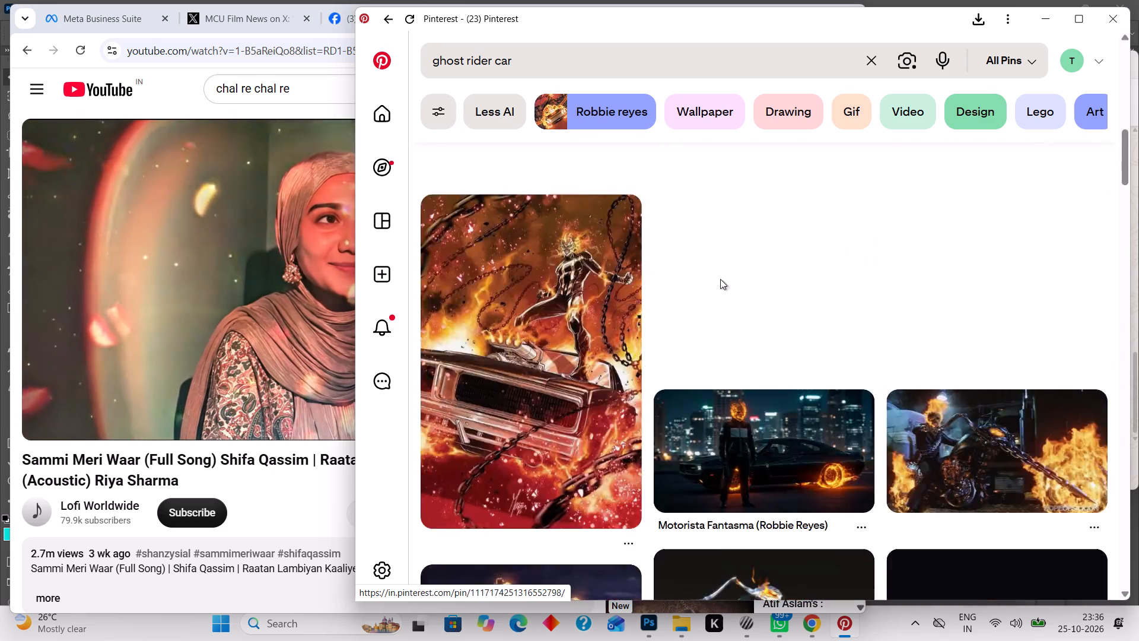
{"action": "scroll", "coordinate": [720, 279], "scroll_direction": "up", "scroll_amount": 4}
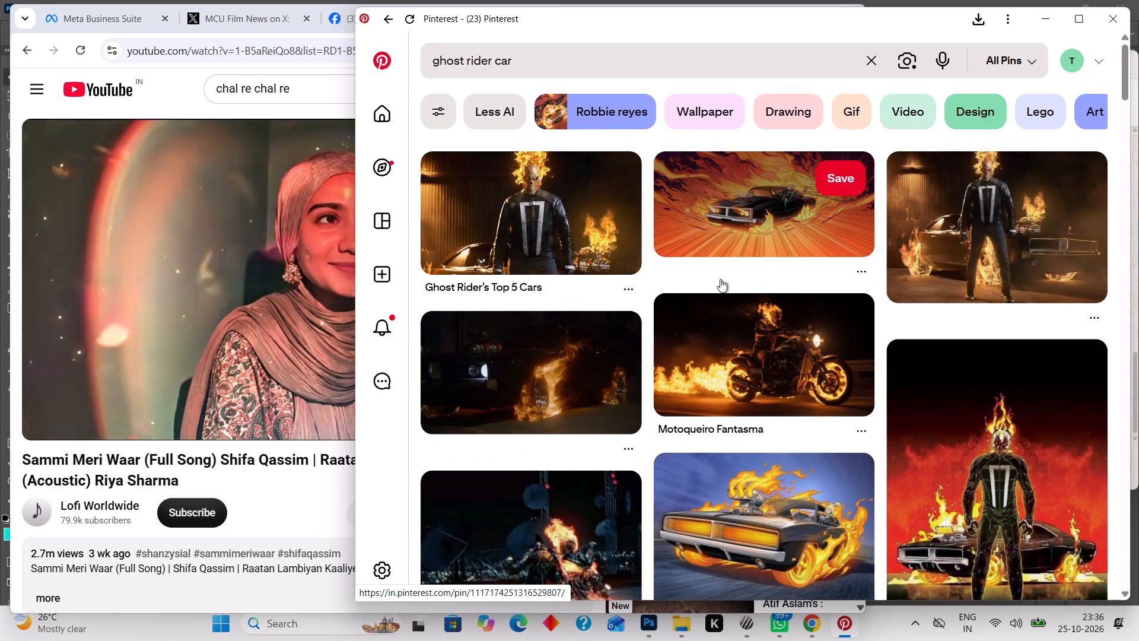
Go back to the Pinterest home feed and run a new search for the suggested term ghost rider.
{"action": "scroll", "coordinate": [720, 279], "scroll_direction": "right", "scroll_amount": 7}
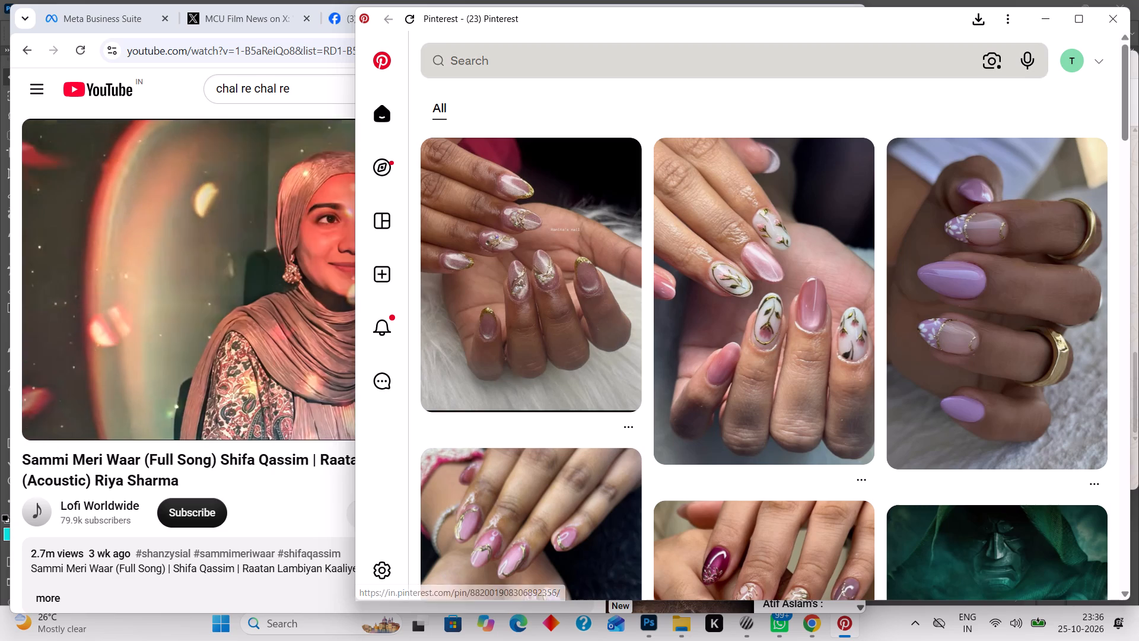
{"action": "left_click", "coordinate": [606, 57]}
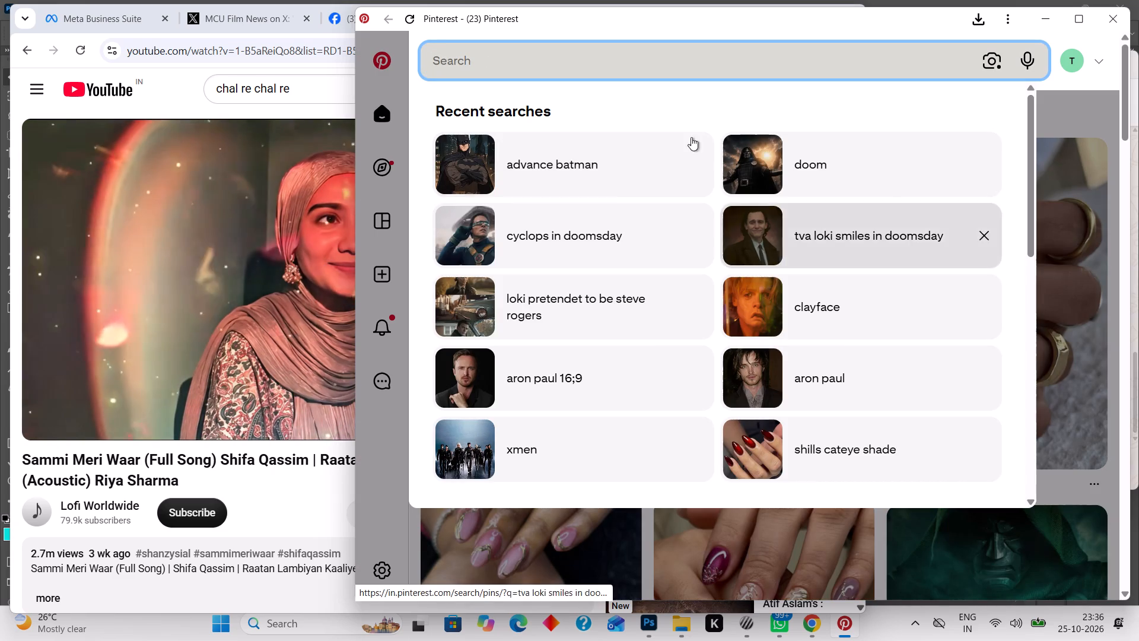
{"action": "type", "text": "ghost"}
{"action": "left_click", "coordinate": [504, 115]}
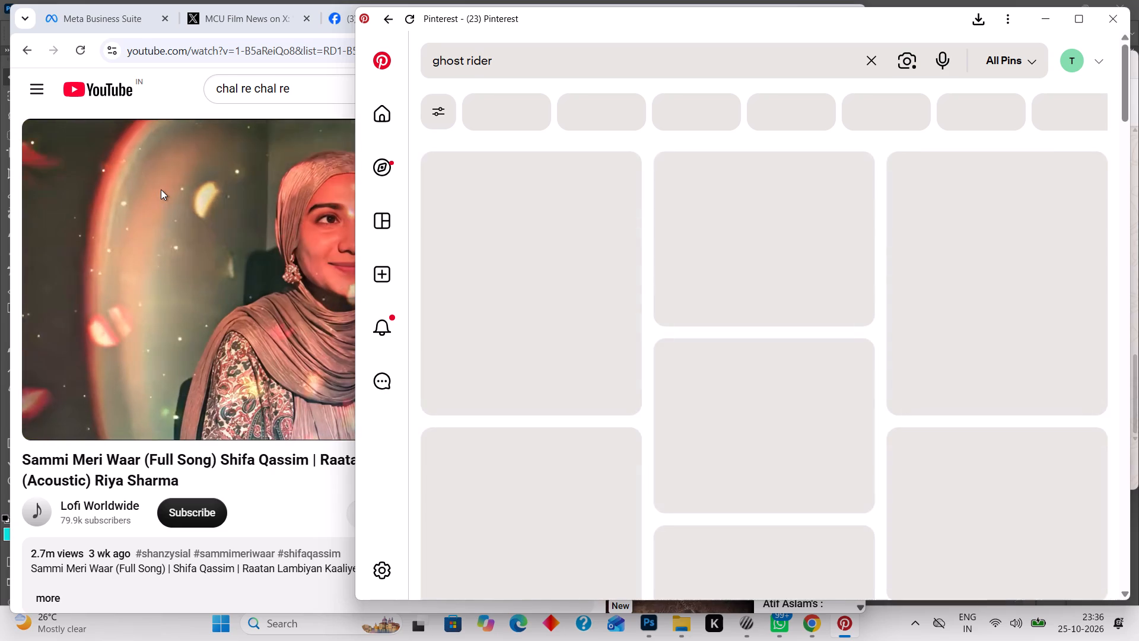
Switch to Chrome, leave the song video and open the YouTube home page from the new tab page.
{"action": "left_click", "coordinate": [286, 507]}
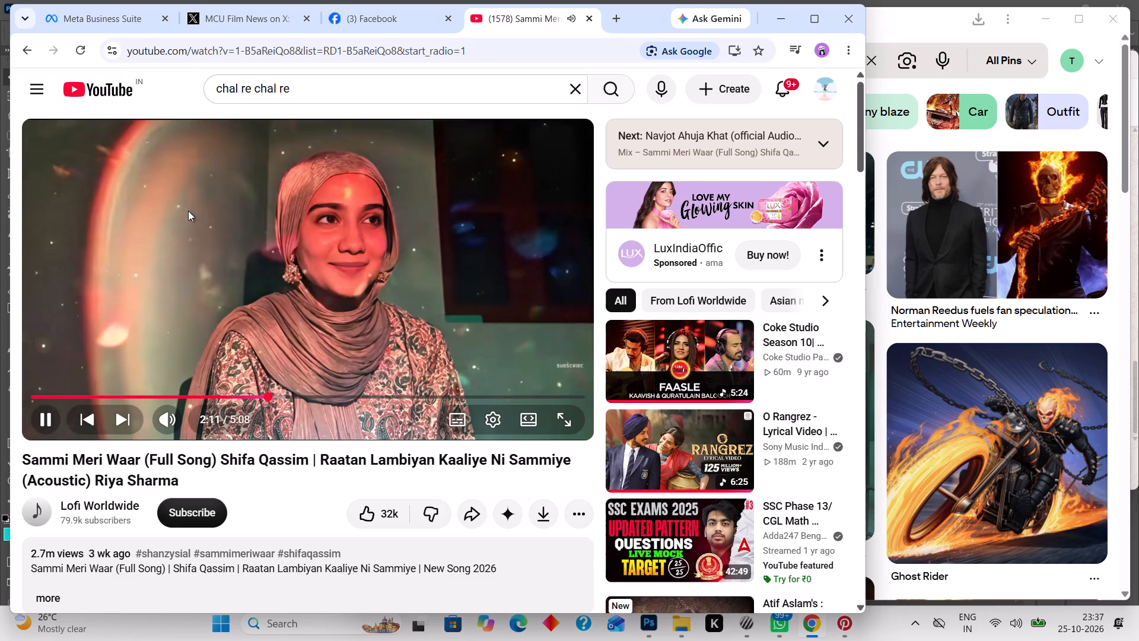
{"action": "scroll", "coordinate": [203, 194], "scroll_direction": "right", "scroll_amount": 9}
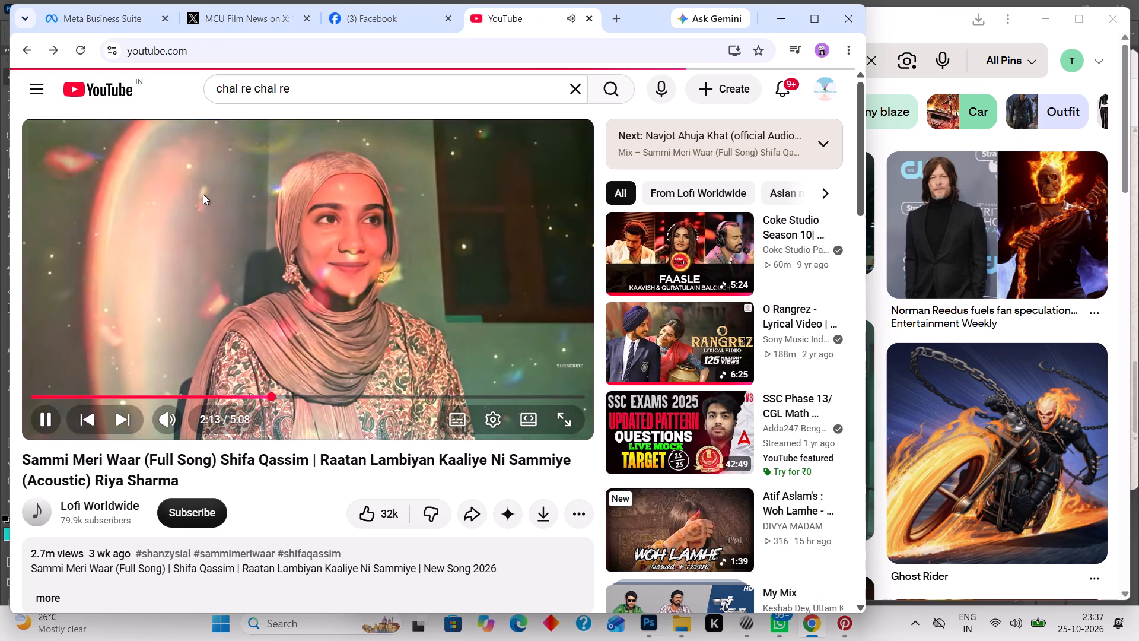
{"action": "scroll", "coordinate": [203, 194], "scroll_direction": "right", "scroll_amount": 6}
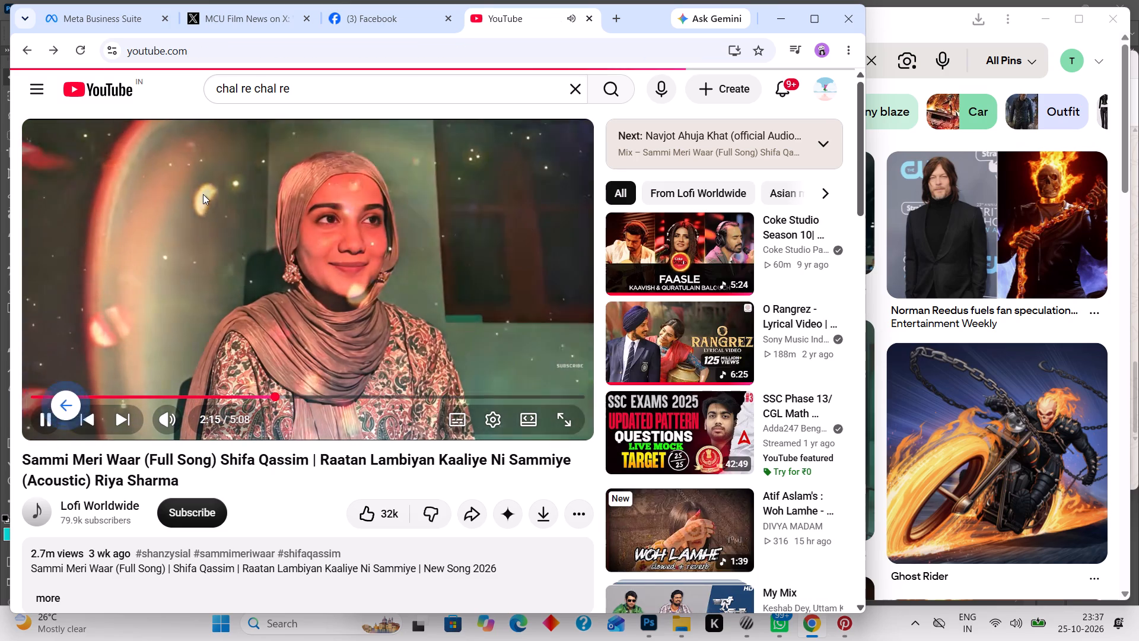
{"action": "scroll", "coordinate": [203, 194], "scroll_direction": "right", "scroll_amount": 1}
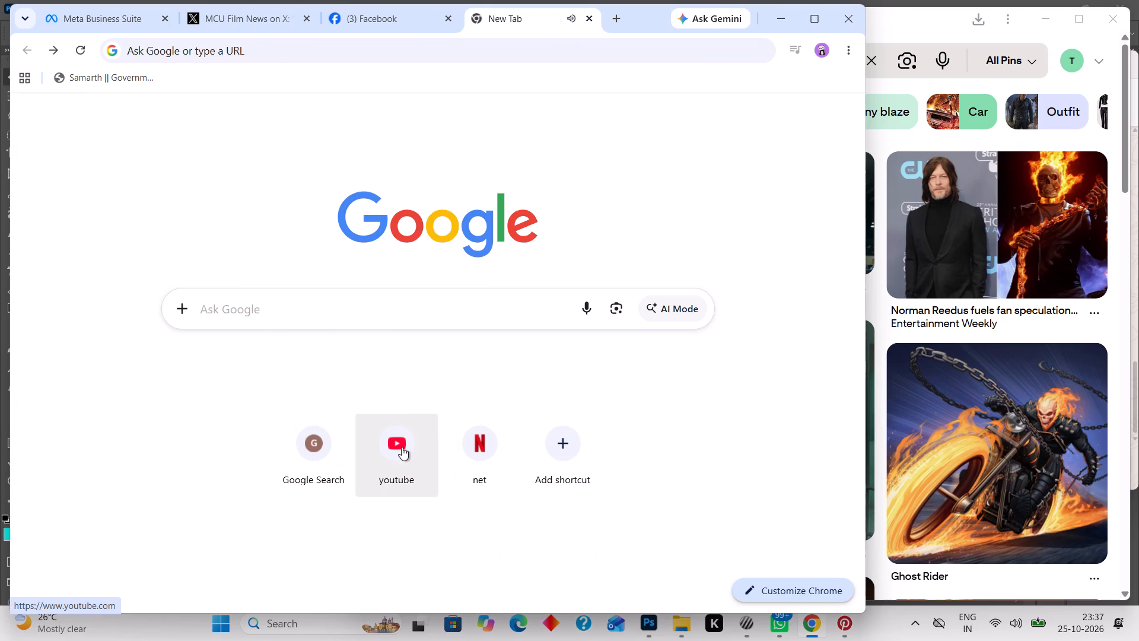
{"action": "left_click", "coordinate": [402, 447]}
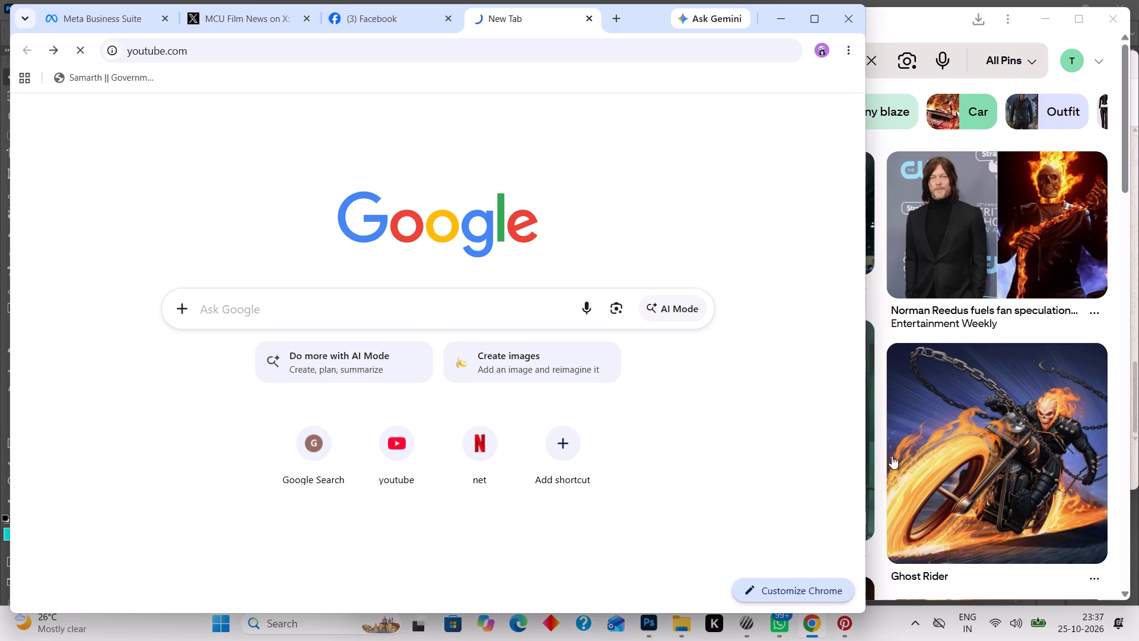
Switch to Pinterest, browse the ghost rider results and open the pin "Marvel Actor Willing to Return As MCU Ghost Rider".
{"action": "left_click", "coordinate": [921, 23]}
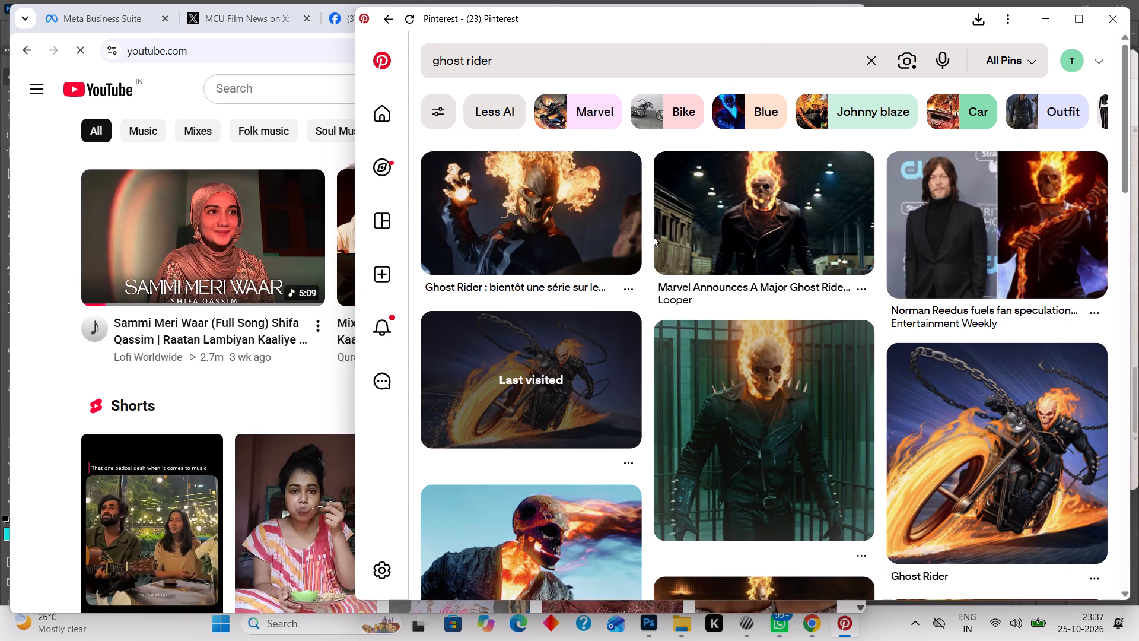
{"action": "scroll", "coordinate": [880, 370], "scroll_direction": "down", "scroll_amount": 4}
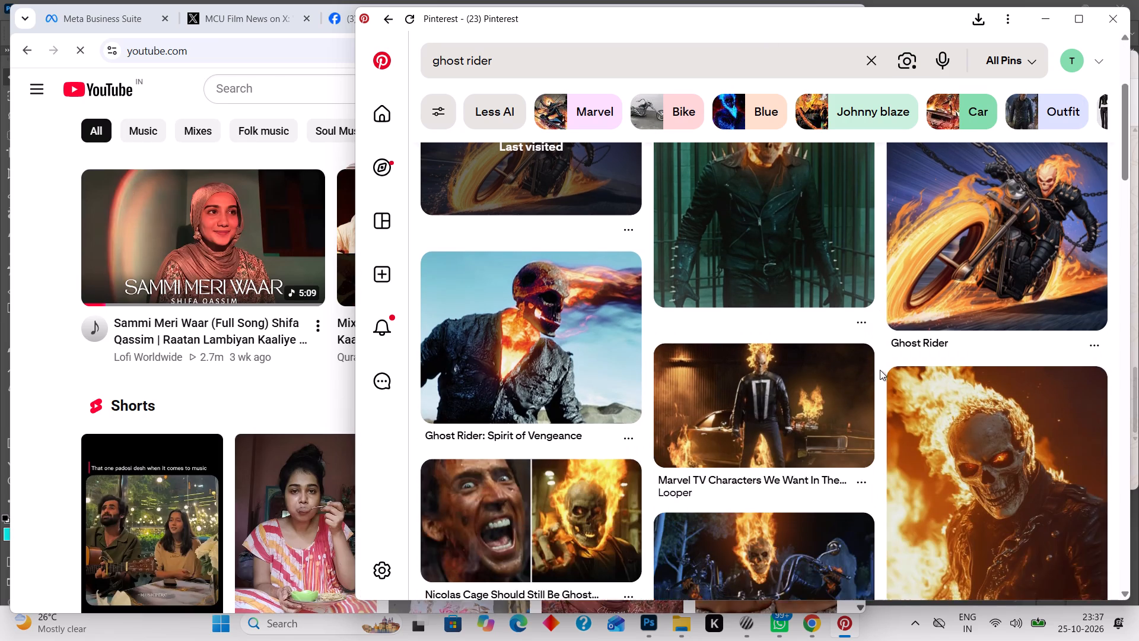
{"action": "scroll", "coordinate": [880, 370], "scroll_direction": "down", "scroll_amount": 2}
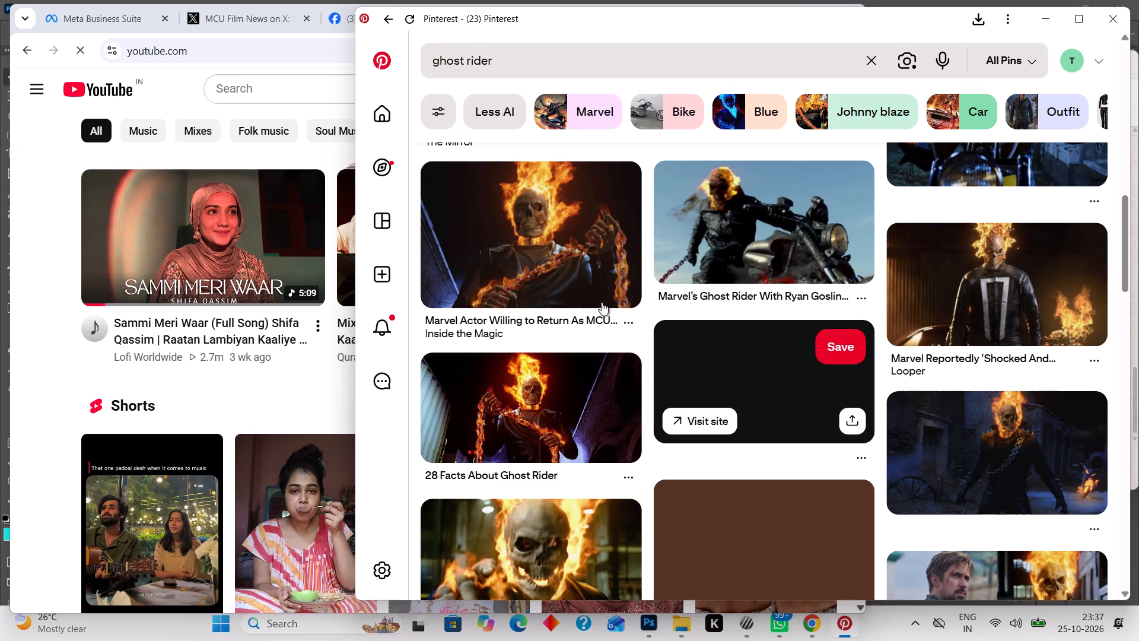
{"action": "scroll", "coordinate": [564, 250], "scroll_direction": "down", "scroll_amount": 1}
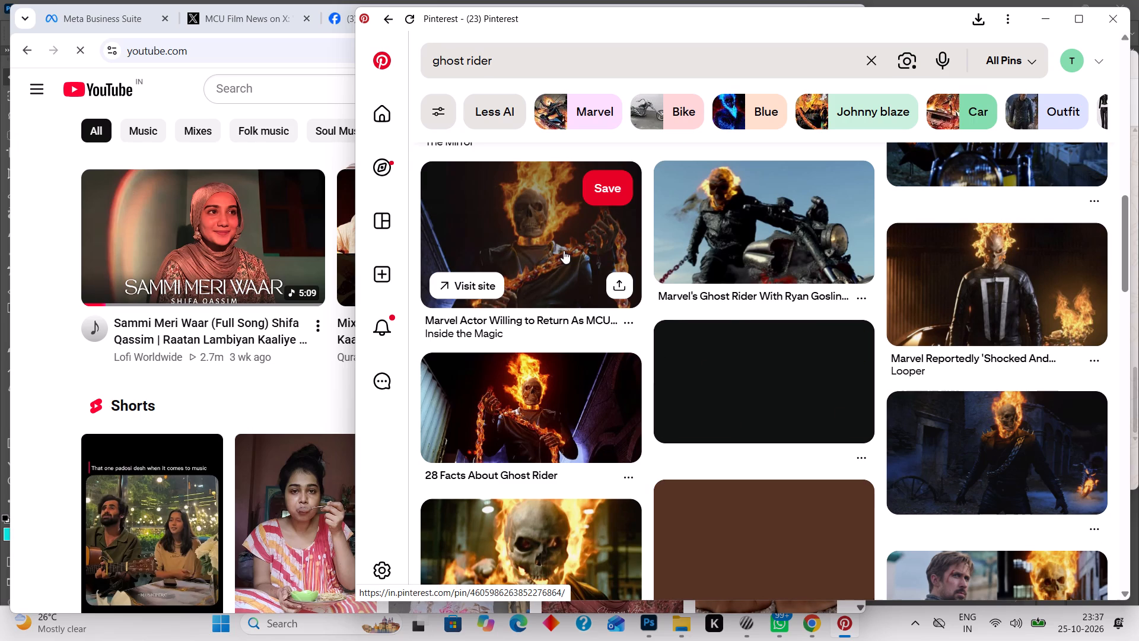
{"action": "scroll", "coordinate": [564, 250], "scroll_direction": "down", "scroll_amount": 3}
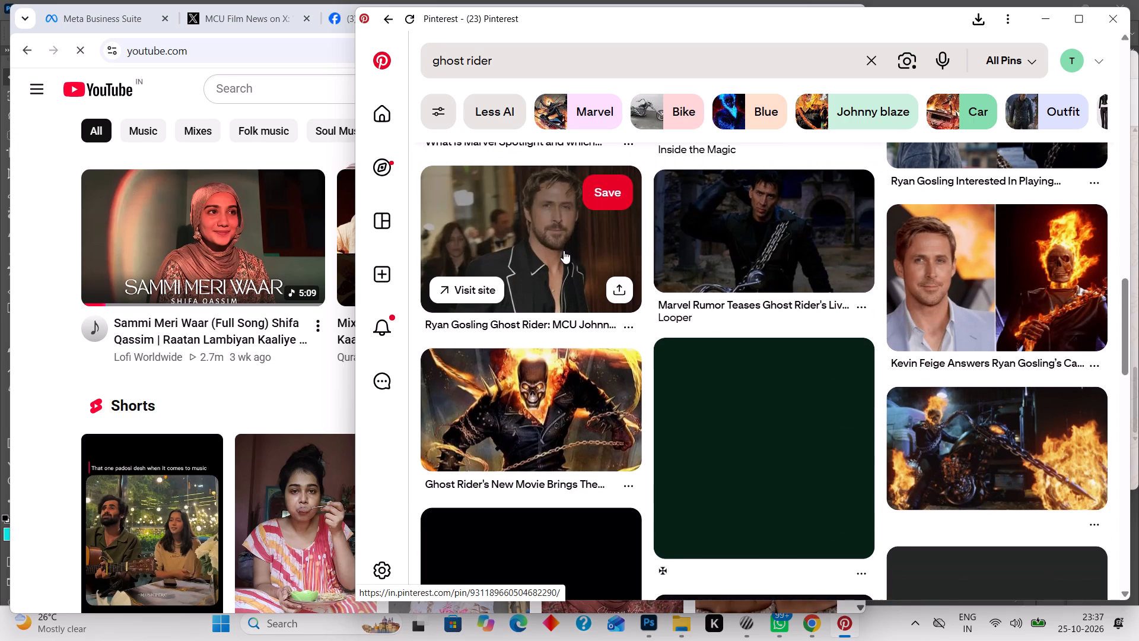
{"action": "scroll", "coordinate": [564, 250], "scroll_direction": "up", "scroll_amount": 3}
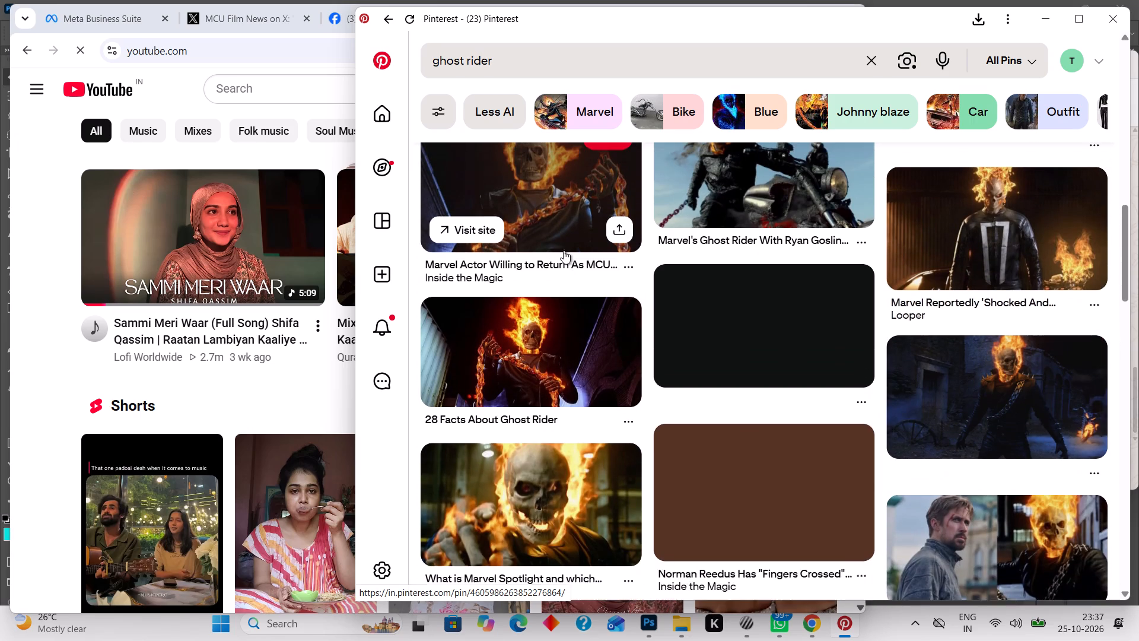
{"action": "scroll", "coordinate": [564, 250], "scroll_direction": "up", "scroll_amount": 1}
{"action": "left_click", "coordinate": [545, 207]}
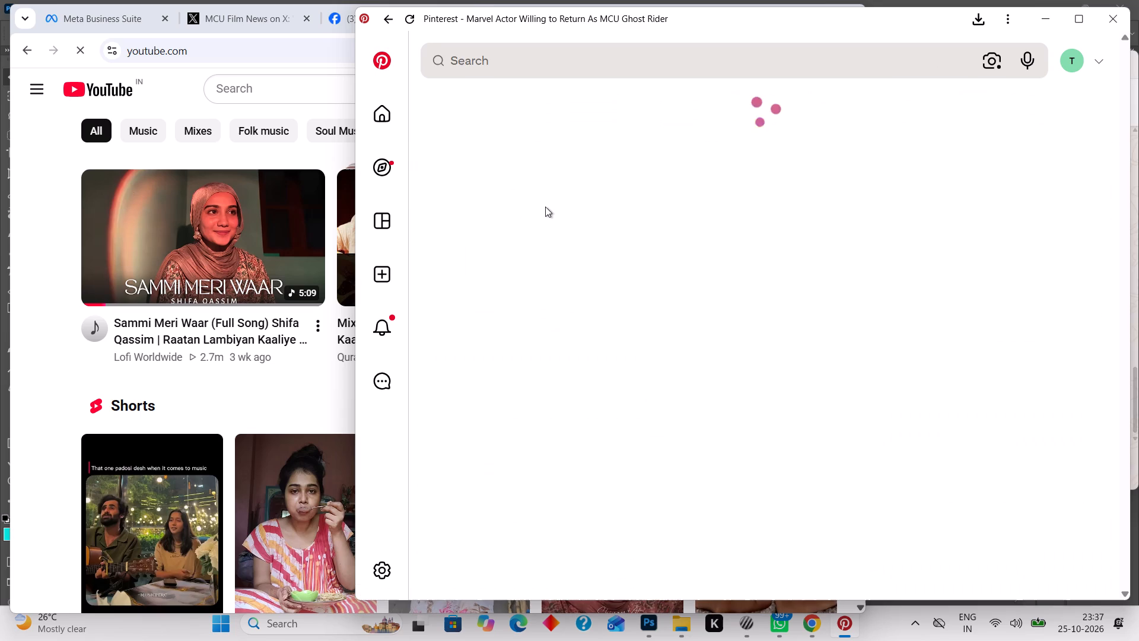
Switch to YouTube in Chrome, find the song "Chalray Chalray Waal - Tu Sanwal Phul Kasturi" on the home feed, play it and skip the ad.
{"action": "left_click", "coordinate": [269, 395]}
{"action": "scroll", "coordinate": [374, 389], "scroll_direction": "down", "scroll_amount": 1}
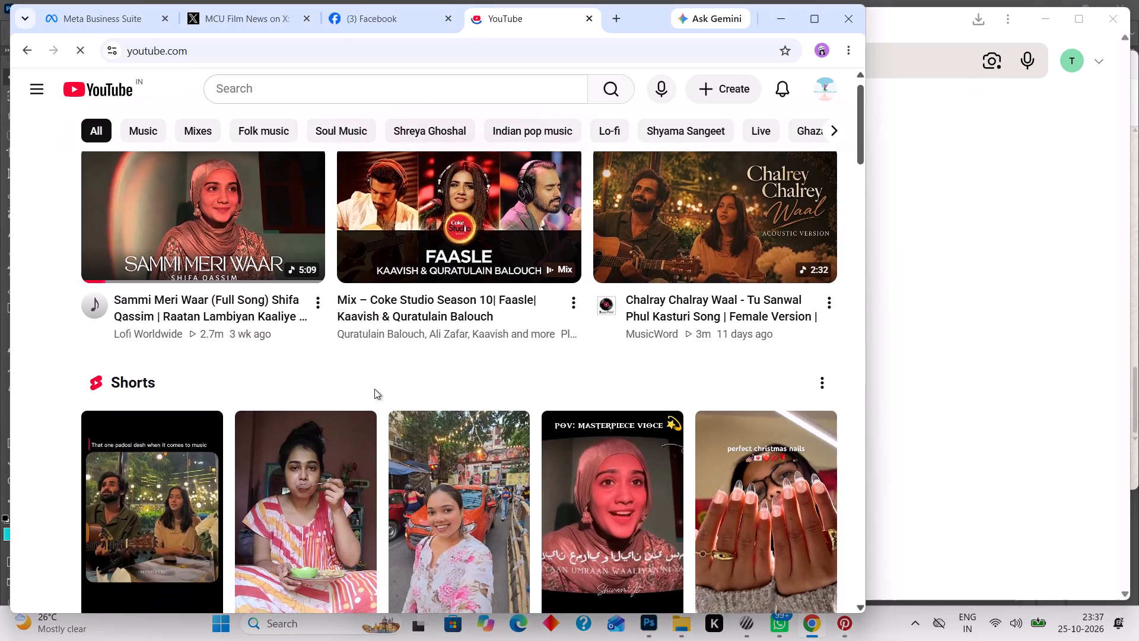
{"action": "scroll", "coordinate": [374, 389], "scroll_direction": "down", "scroll_amount": 1}
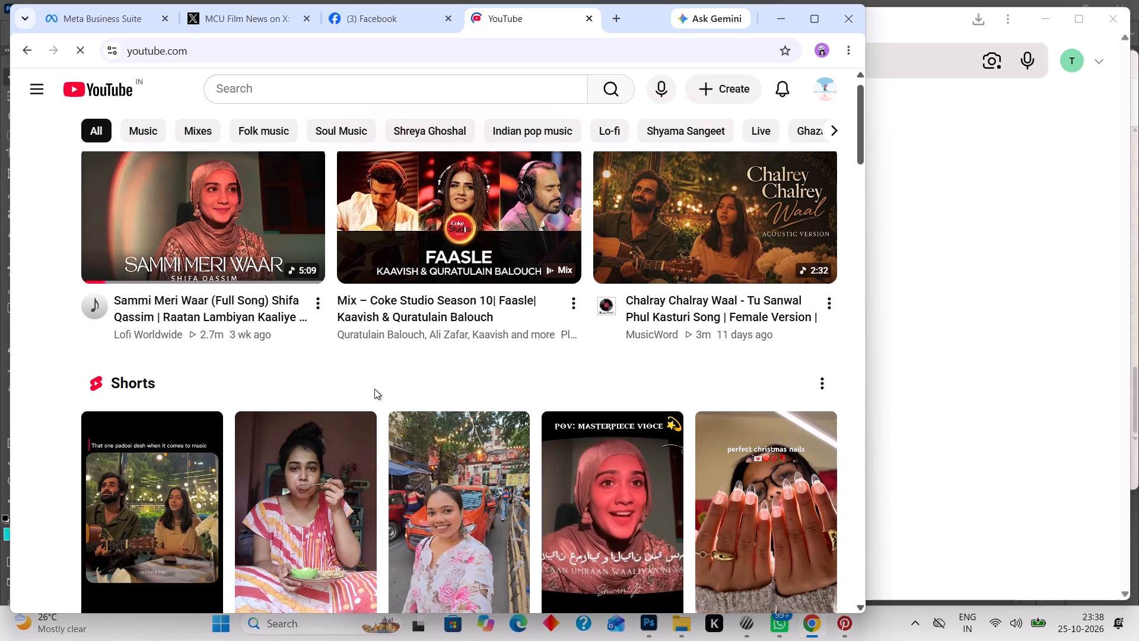
{"action": "scroll", "coordinate": [374, 389], "scroll_direction": "down", "scroll_amount": 5}
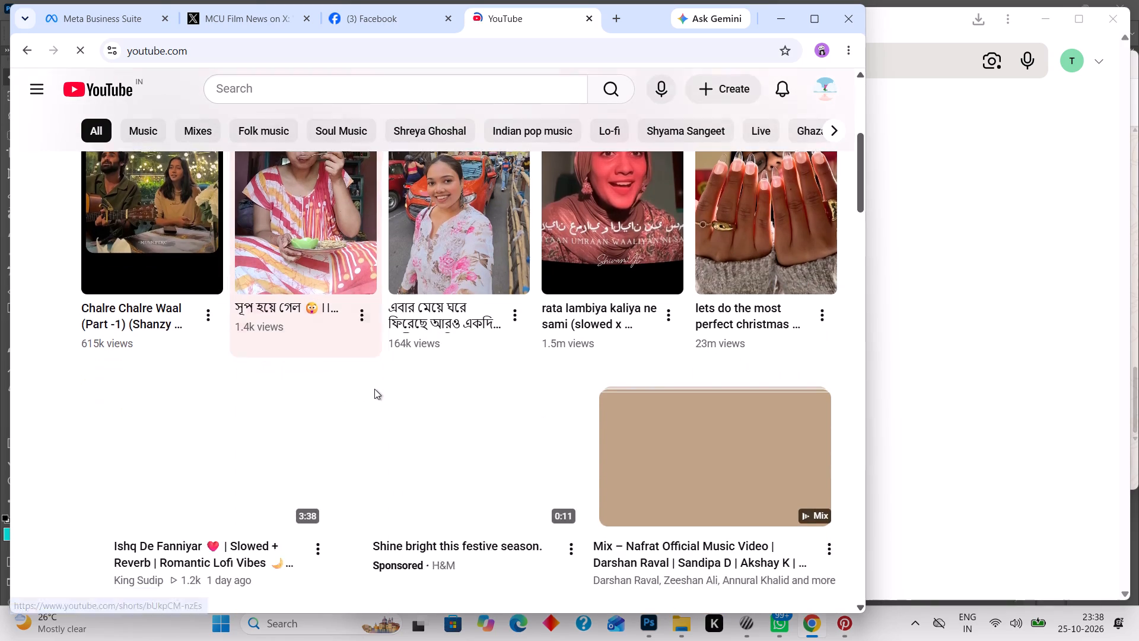
{"action": "scroll", "coordinate": [374, 389], "scroll_direction": "down", "scroll_amount": 4}
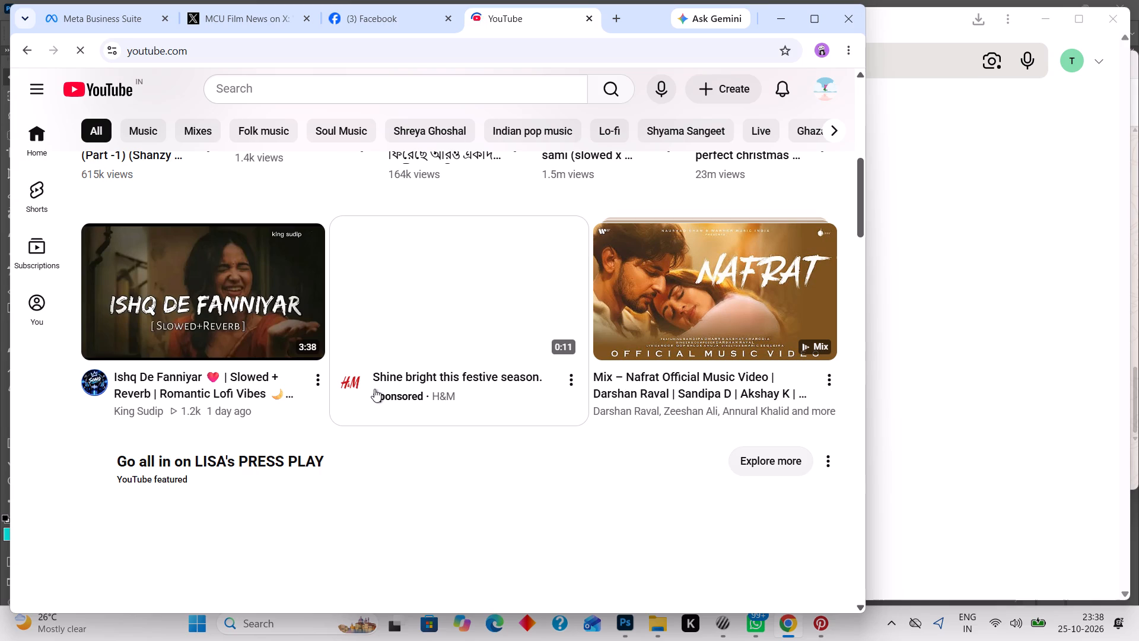
{"action": "scroll", "coordinate": [374, 389], "scroll_direction": "up", "scroll_amount": 2}
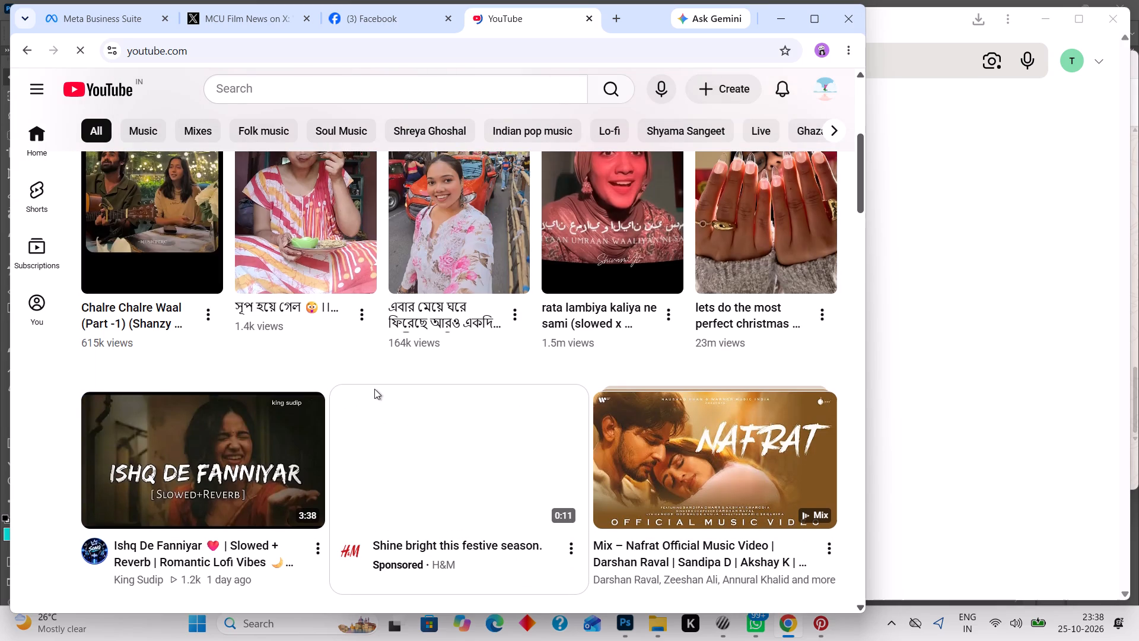
{"action": "scroll", "coordinate": [374, 389], "scroll_direction": "up", "scroll_amount": 3}
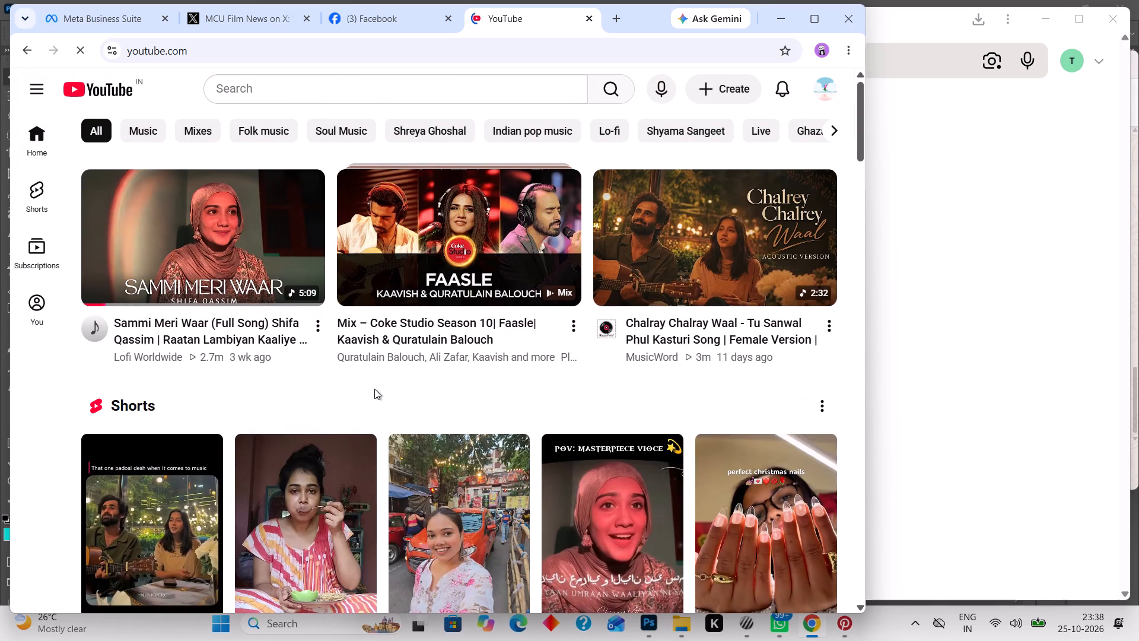
{"action": "left_click", "coordinate": [731, 235]}
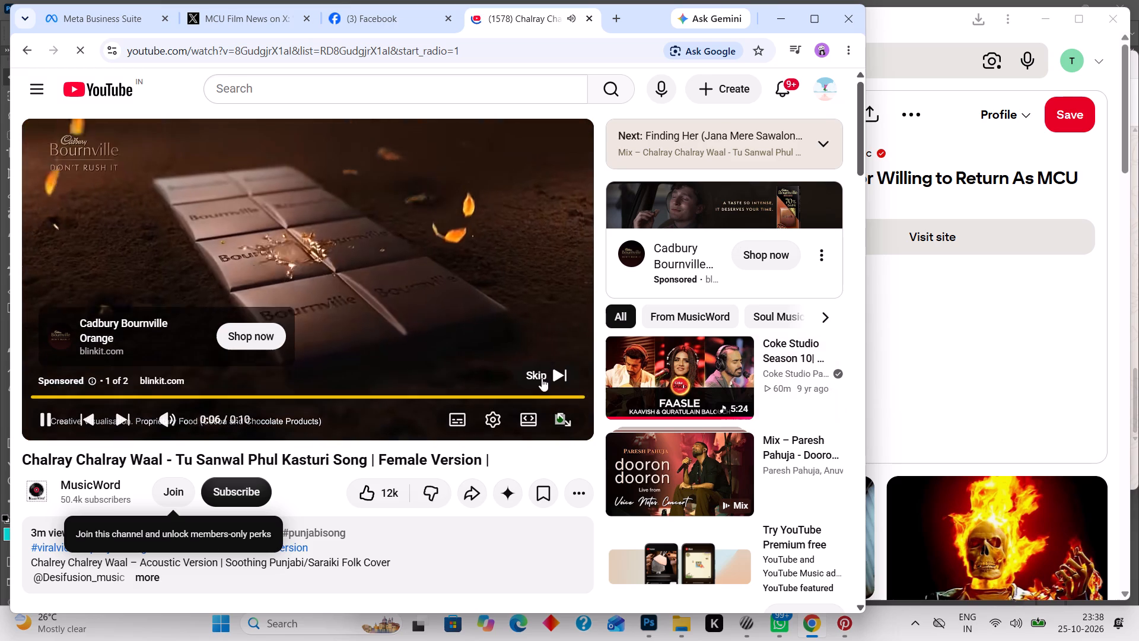
{"action": "left_click", "coordinate": [545, 377]}
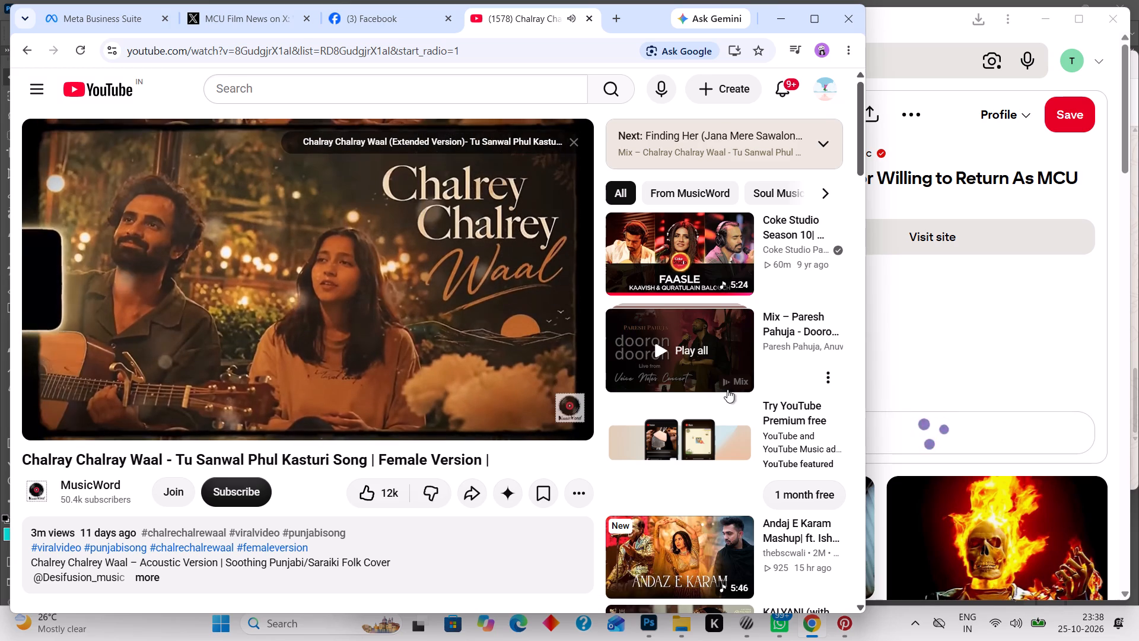
Switch back to Pinterest and examine the opened flaming-skull pin and its related pins for a suitable image.
{"action": "left_click", "coordinate": [1115, 231]}
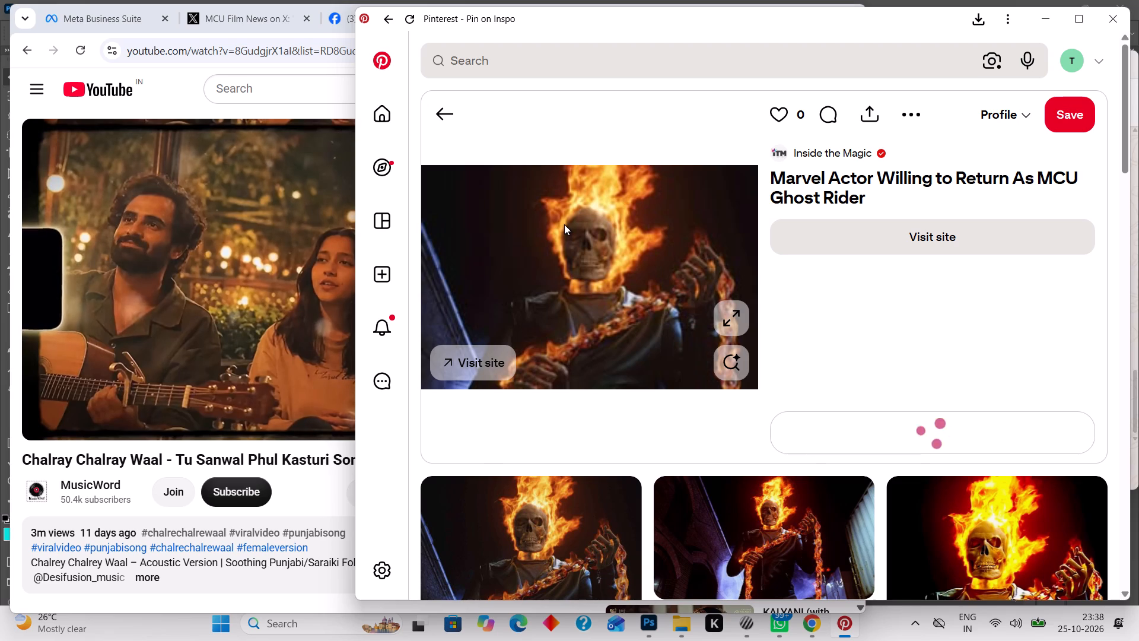
{"action": "scroll", "coordinate": [612, 326], "scroll_direction": "down", "scroll_amount": 2}
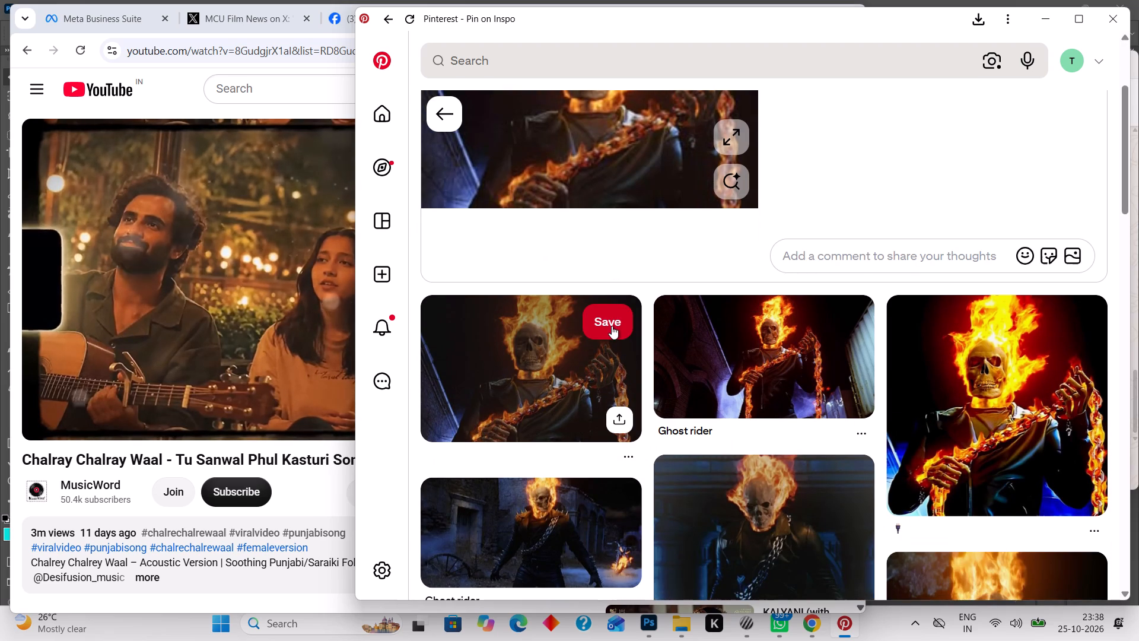
Examine the "Marvel Actor Willing to Return As MCU Ghost Rider" pin and its related pins, and return to the ghost rider results.
{"action": "scroll", "coordinate": [612, 326], "scroll_direction": "down", "scroll_amount": 4}
{"action": "scroll", "coordinate": [612, 326], "scroll_direction": "up", "scroll_amount": 3}
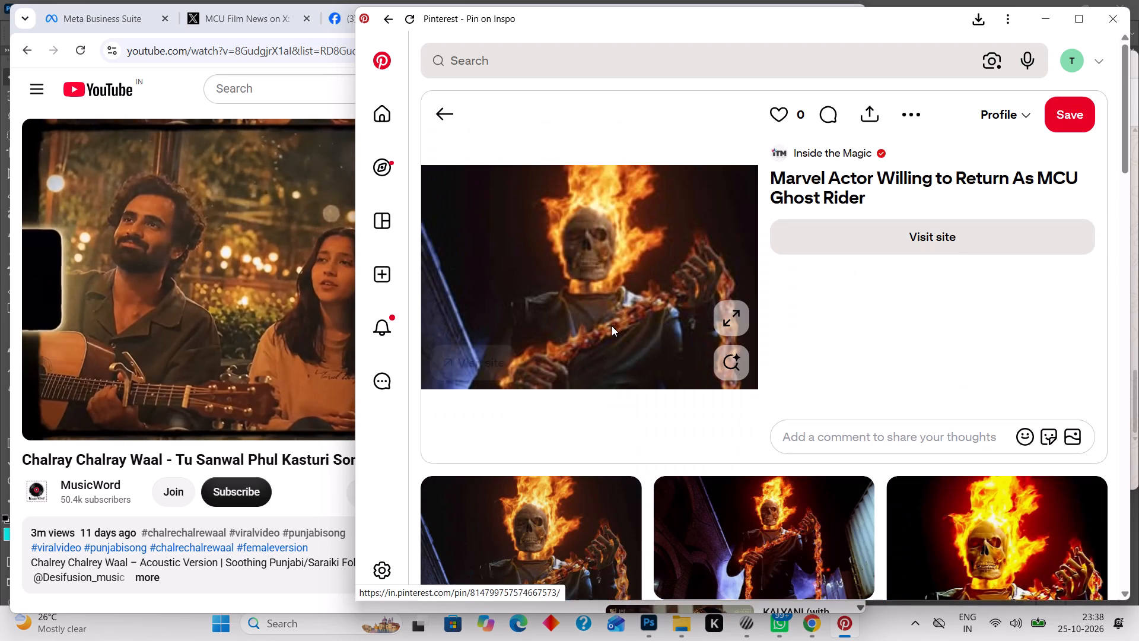
{"action": "left_click", "coordinate": [444, 115]}
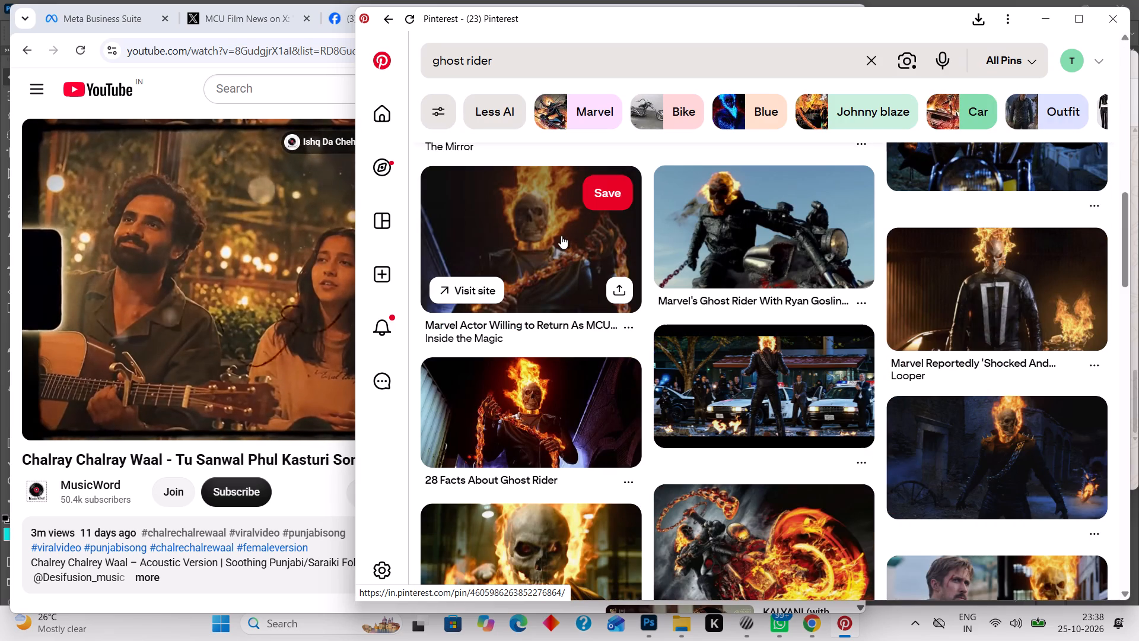
{"action": "left_click", "coordinate": [561, 236]}
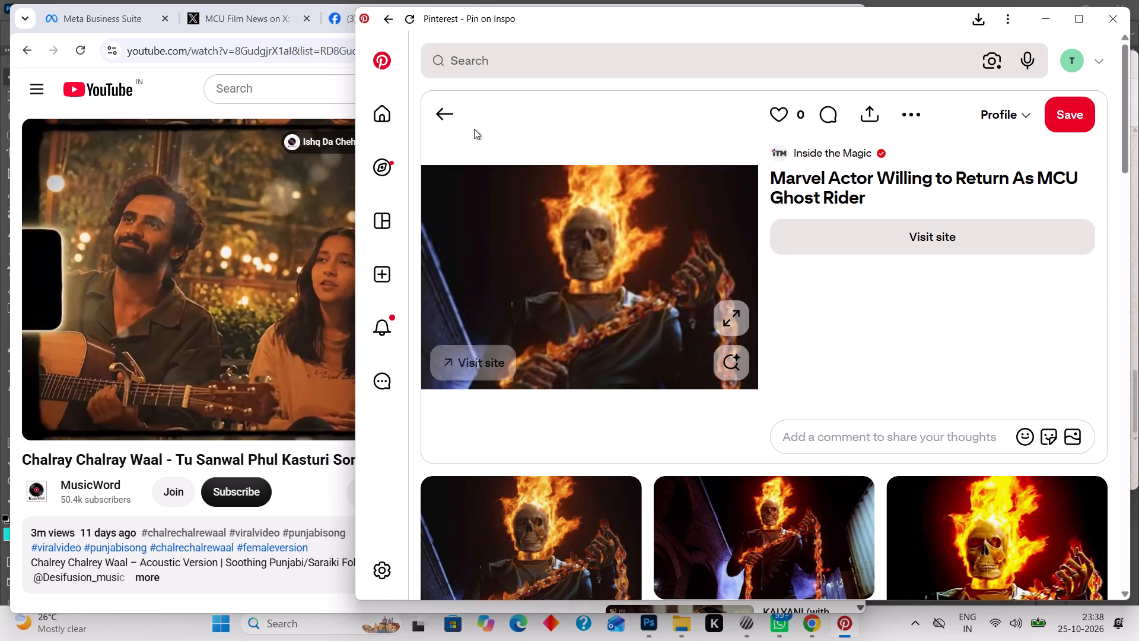
{"action": "left_click", "coordinate": [446, 110]}
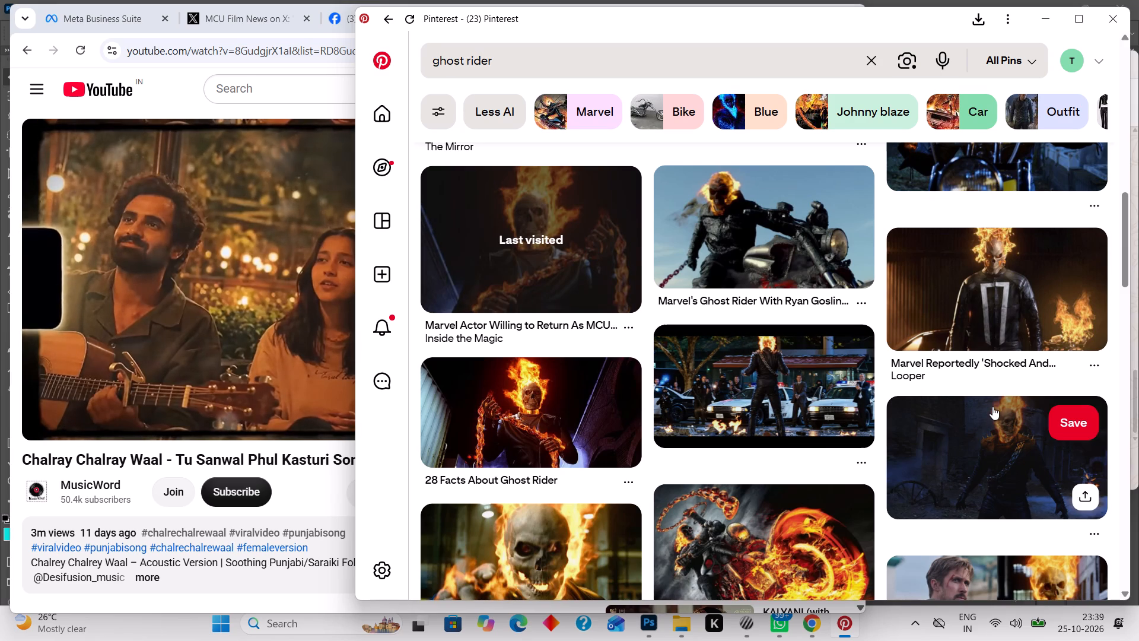
Open the ghost rider result showing the flaming-skull figure with a chest chain in a dark blue night scene.
{"action": "left_click", "coordinate": [1011, 472]}
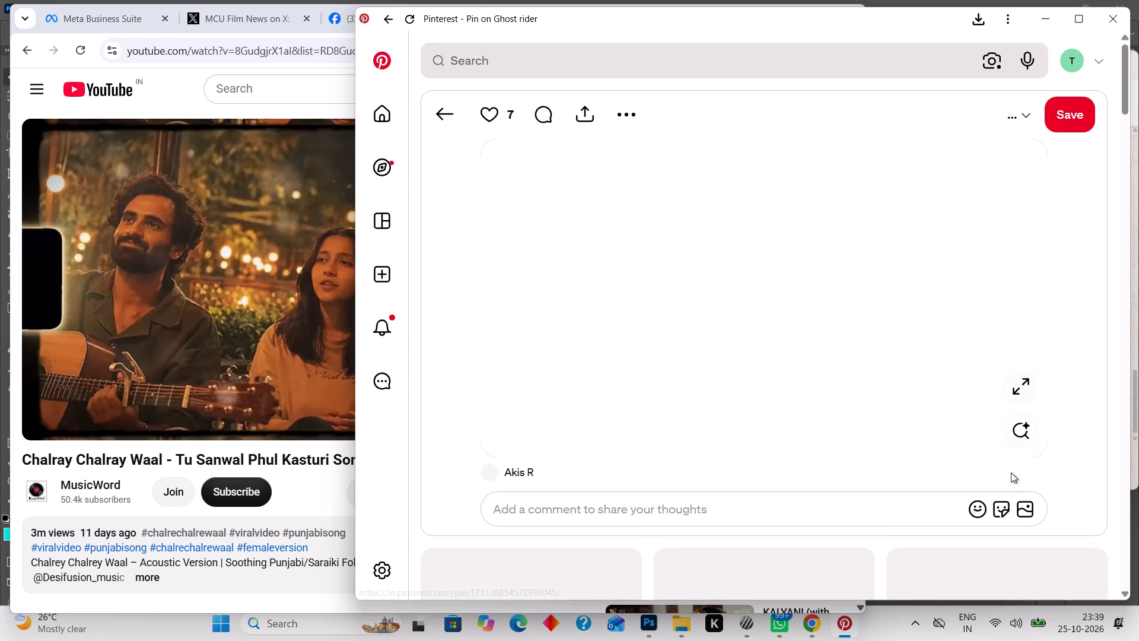
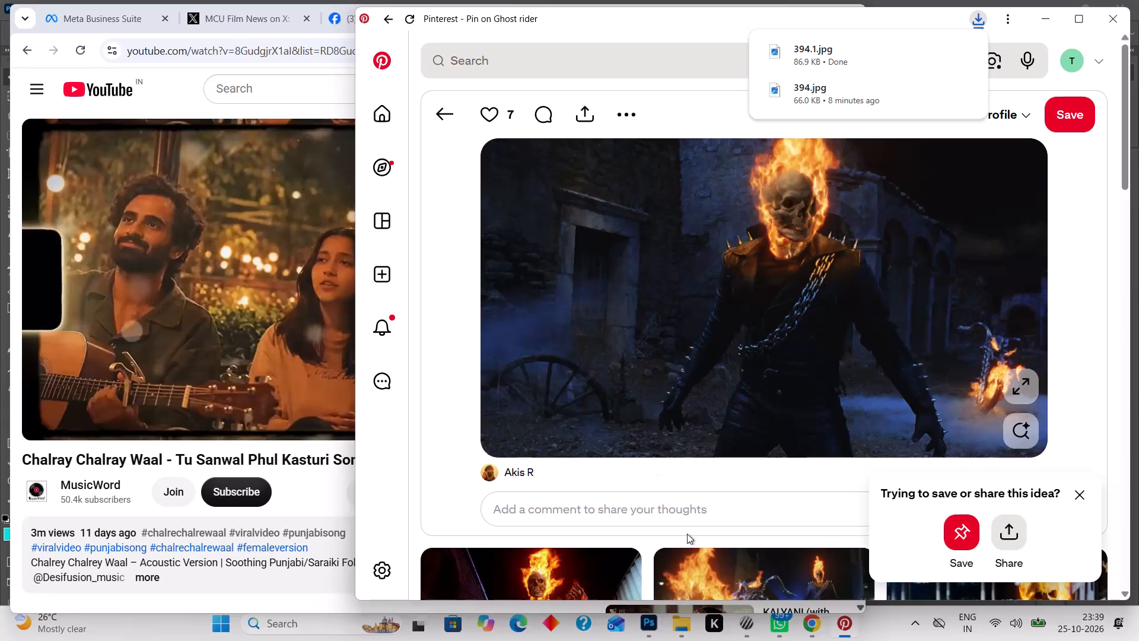
Switch to Photoshop and back to Chrome, and narrow the browser window playing the YouTube song.
{"action": "left_click", "coordinate": [649, 627]}
{"action": "left_click", "coordinate": [623, 516]}
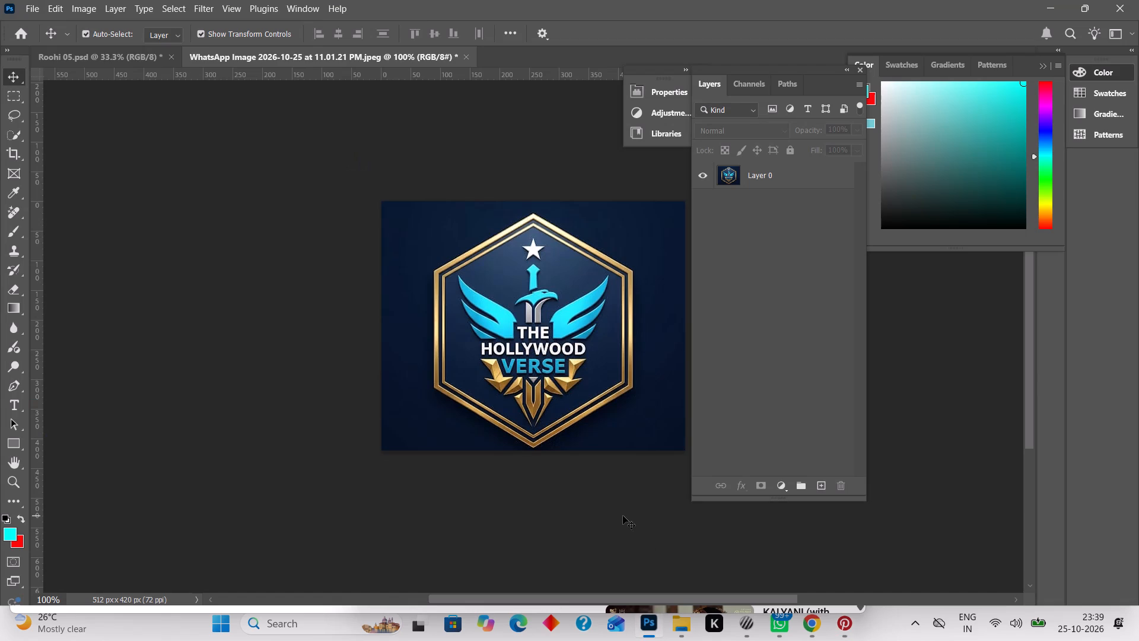
{"action": "left_click", "coordinate": [851, 604]}
{"action": "left_click", "coordinate": [840, 611]}
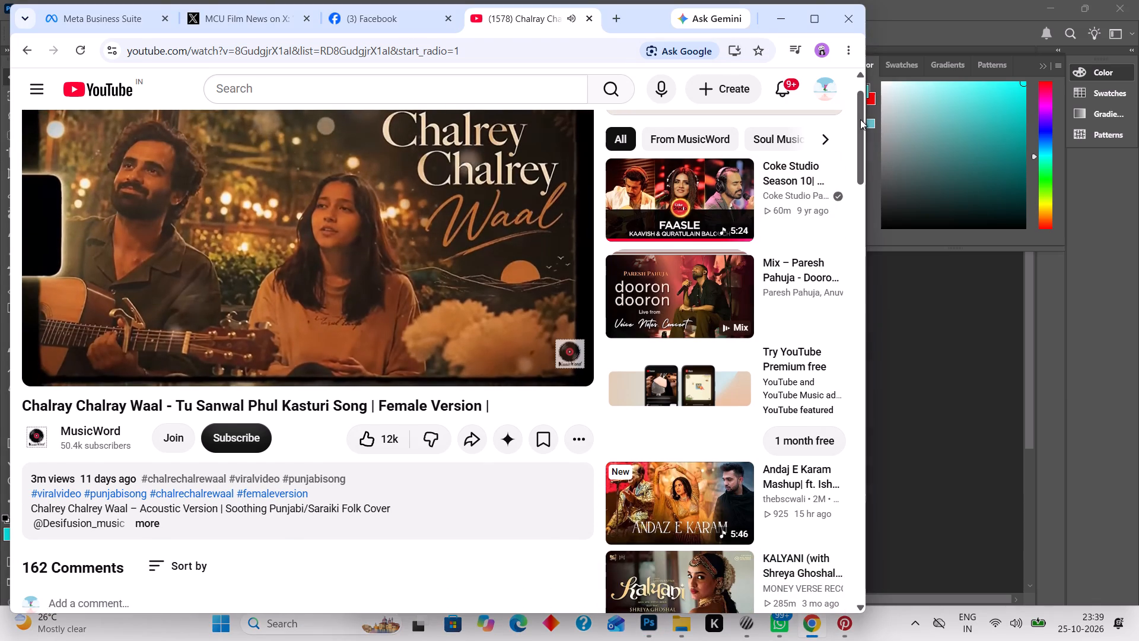
{"action": "left_click_drag", "start_coordinate": [867, 323], "coordinate": [795, 306]}
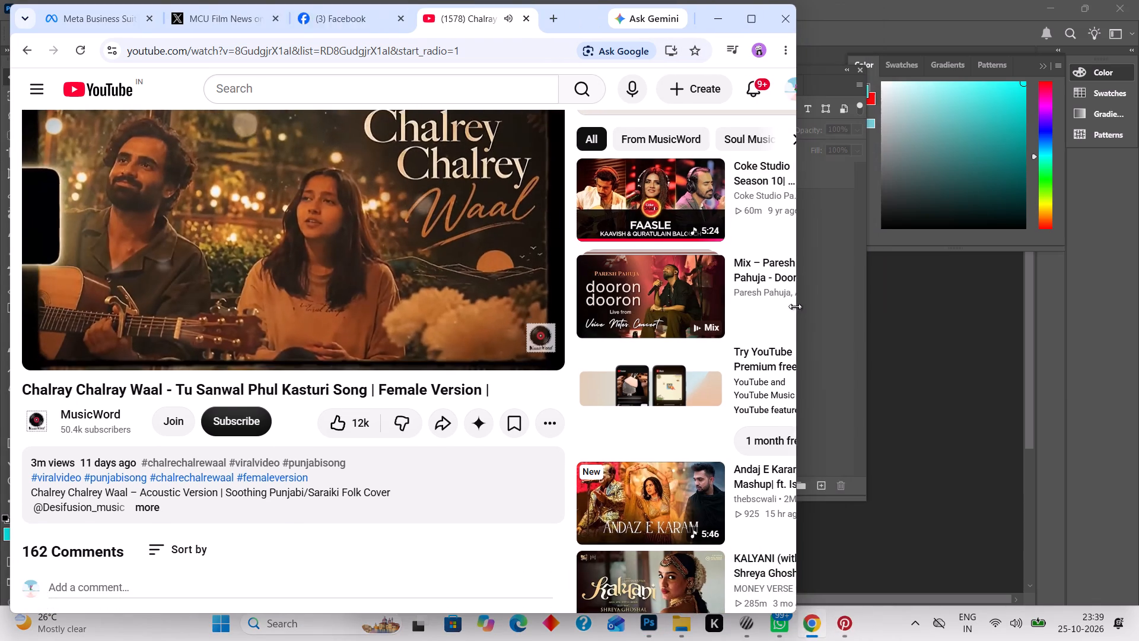
{"action": "left_click_drag", "start_coordinate": [795, 306], "coordinate": [660, 247]}
Minimise the Photoshop, Chrome, Pinterest and File Explorer windows to clear the desktop.
{"action": "left_click", "coordinate": [1011, 343]}
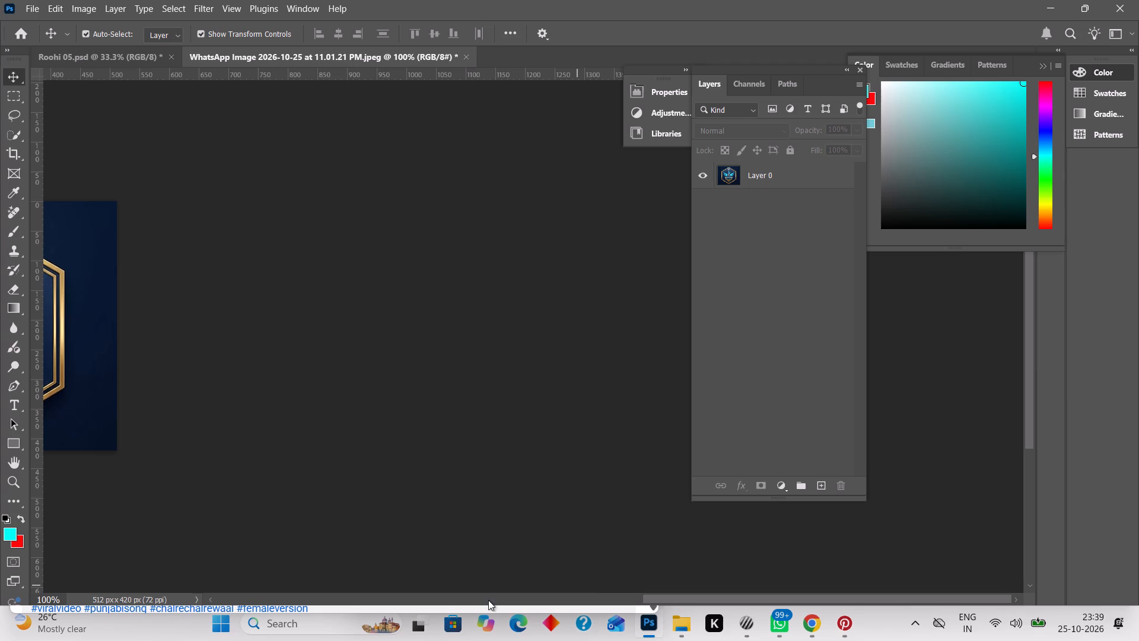
{"action": "left_click", "coordinate": [1054, 13]}
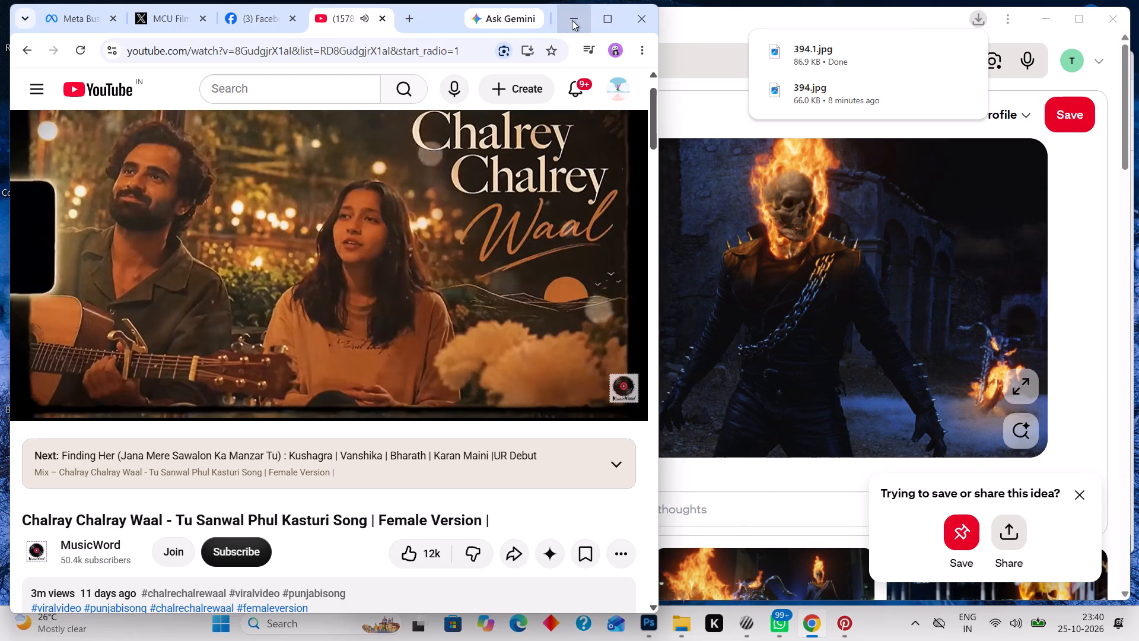
{"action": "left_click", "coordinate": [572, 20]}
{"action": "left_click", "coordinate": [1042, 16]}
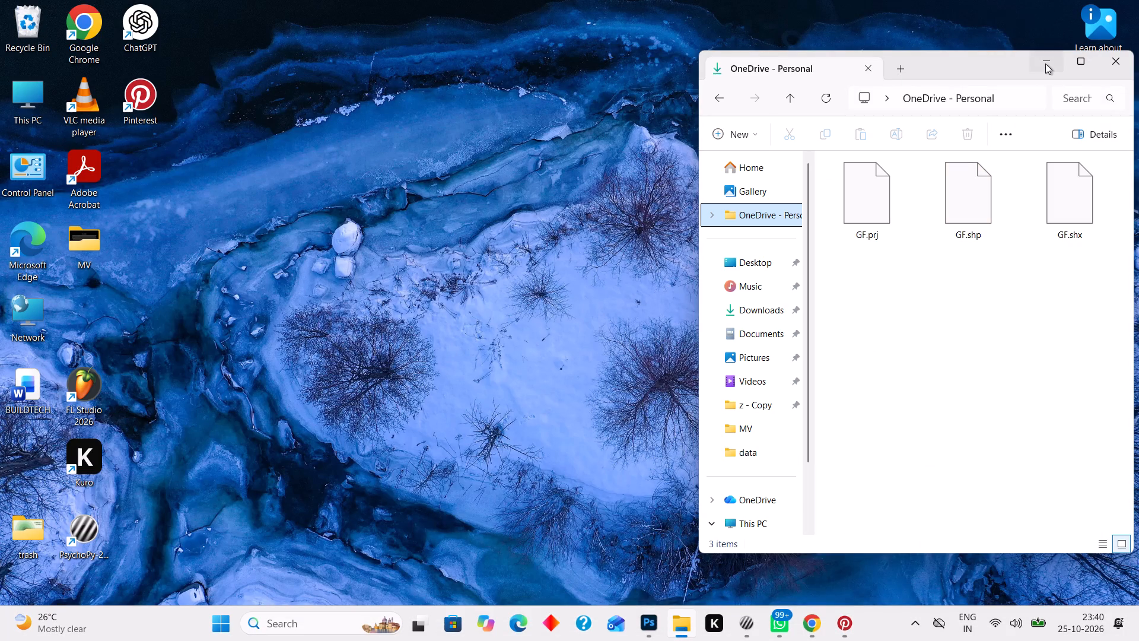
{"action": "left_click", "coordinate": [1045, 64]}
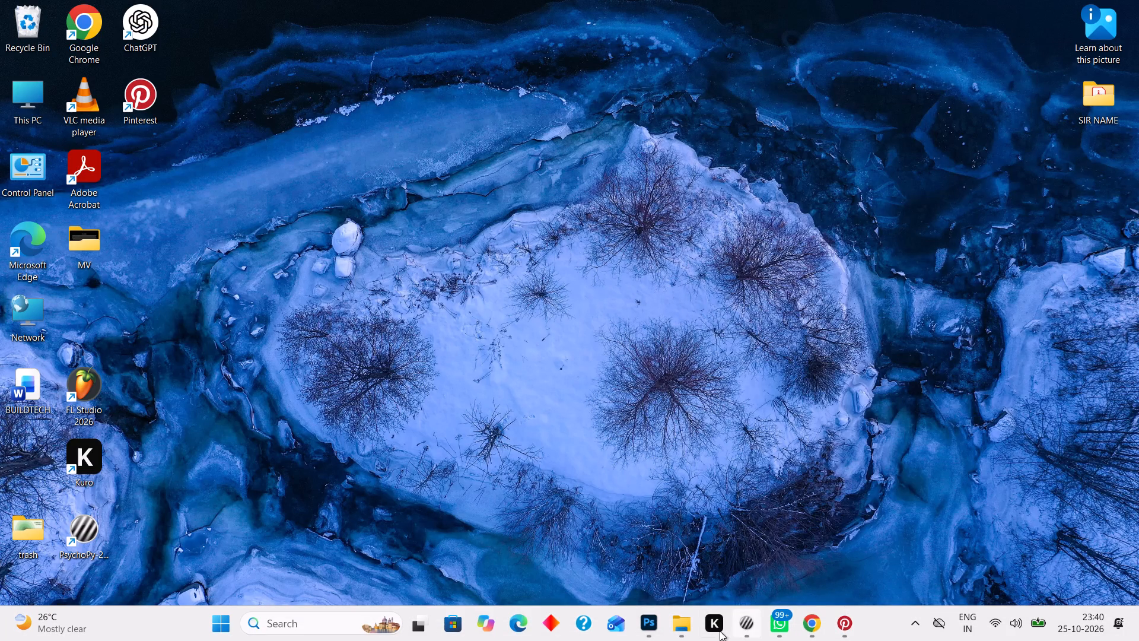
Switch to Photoshop, look over the Hollywood Verse logo image and bring up the Roohi 05.psd poster document.
{"action": "left_click", "coordinate": [647, 624]}
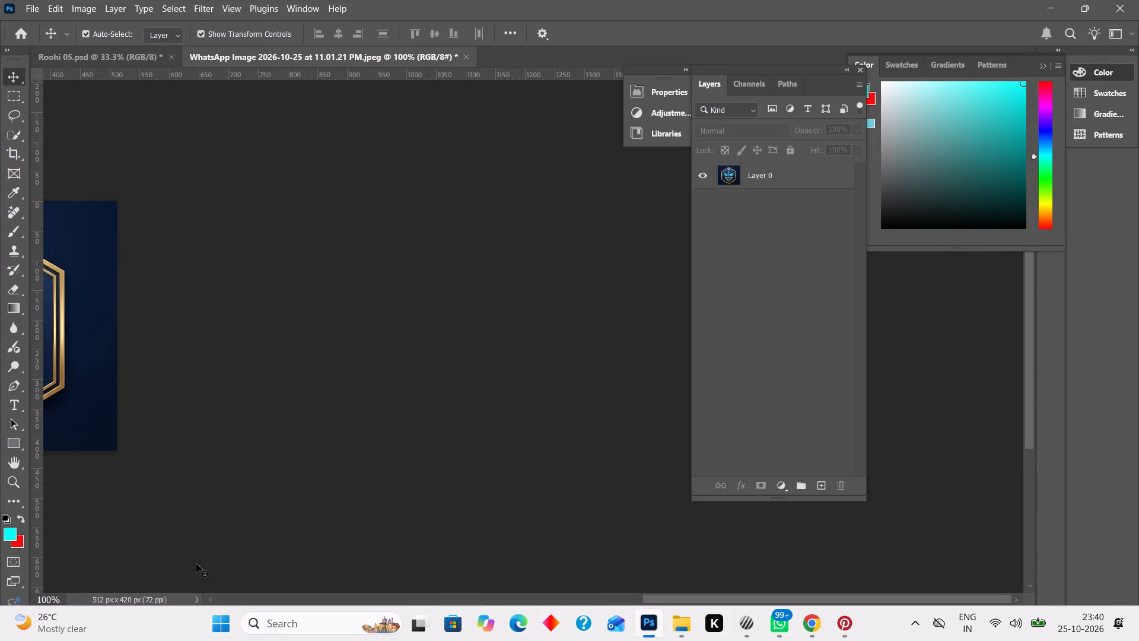
{"action": "scroll", "coordinate": [179, 540], "scroll_direction": "right", "scroll_amount": 4}
{"action": "scroll", "coordinate": [516, 284], "scroll_direction": "left", "scroll_amount": 5}
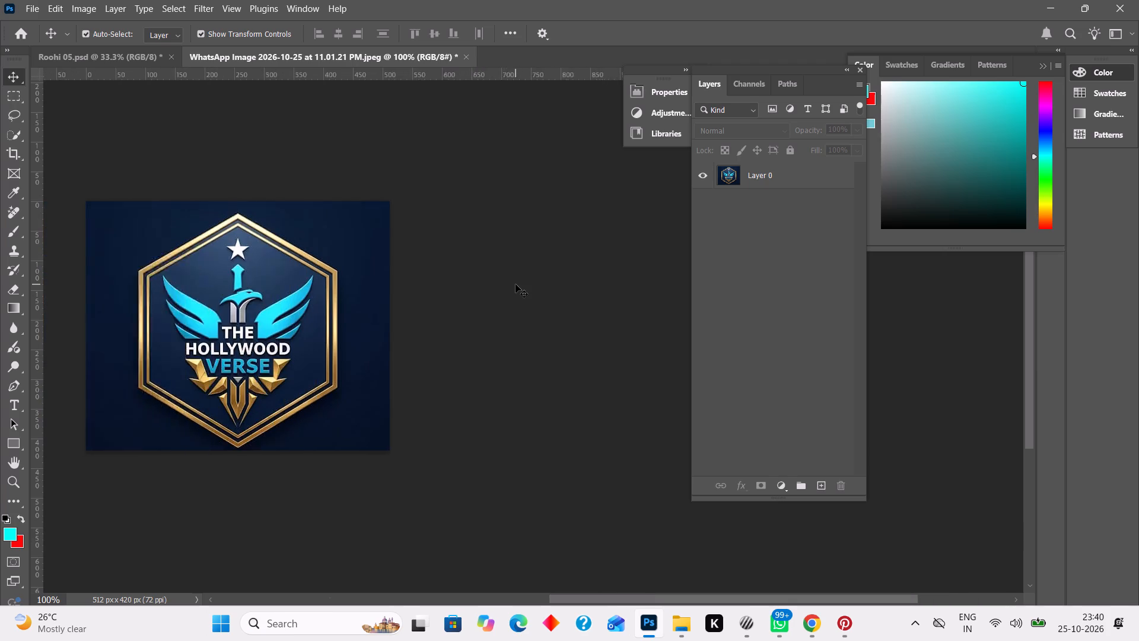
{"action": "scroll", "coordinate": [516, 284], "scroll_direction": "left", "scroll_amount": 4}
{"action": "scroll", "coordinate": [516, 284], "scroll_direction": "right", "scroll_amount": 1}
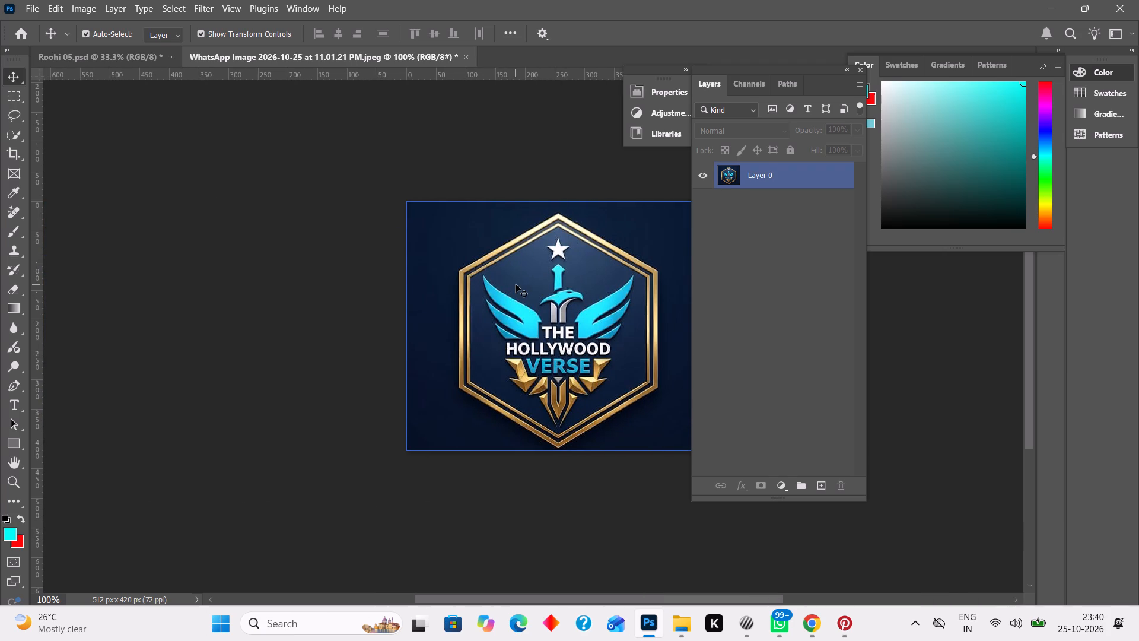
{"action": "scroll", "coordinate": [516, 284], "scroll_direction": "right", "scroll_amount": 1}
{"action": "left_click", "coordinate": [100, 56]}
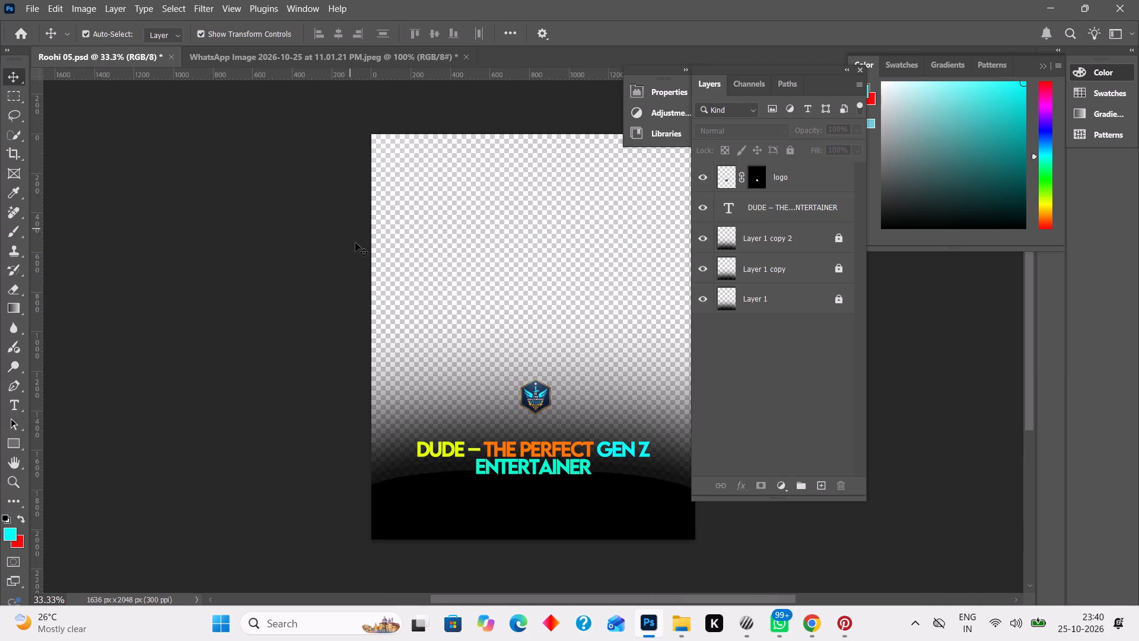
Switch to File Explorer, check the Downloads folder and open the z - Copy folder.
{"action": "left_click", "coordinate": [683, 627]}
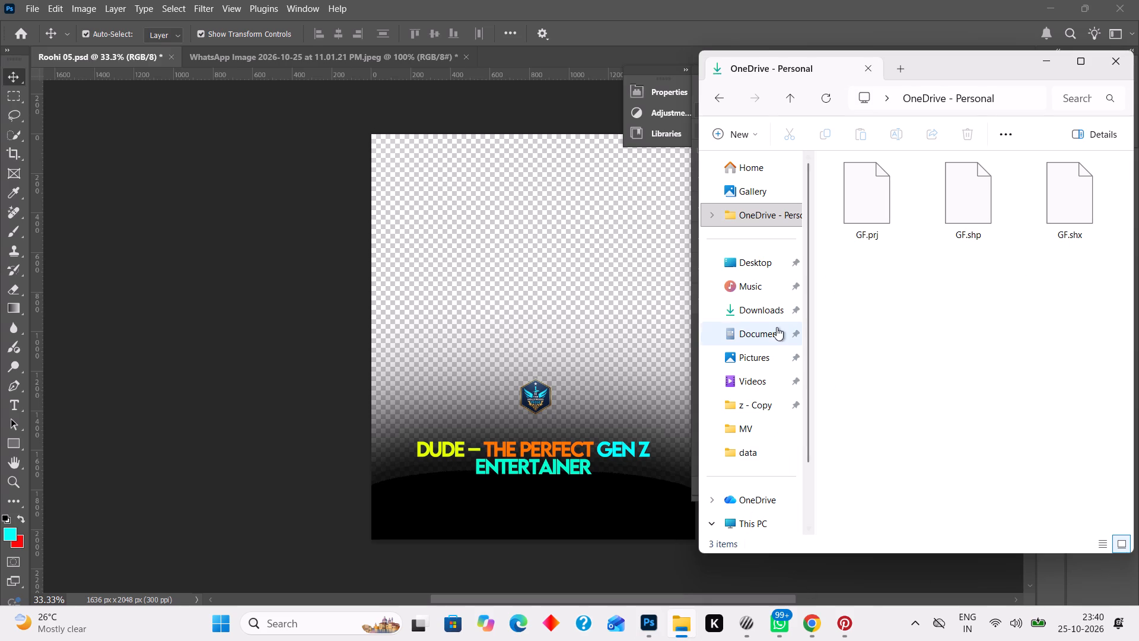
{"action": "left_click", "coordinate": [767, 312]}
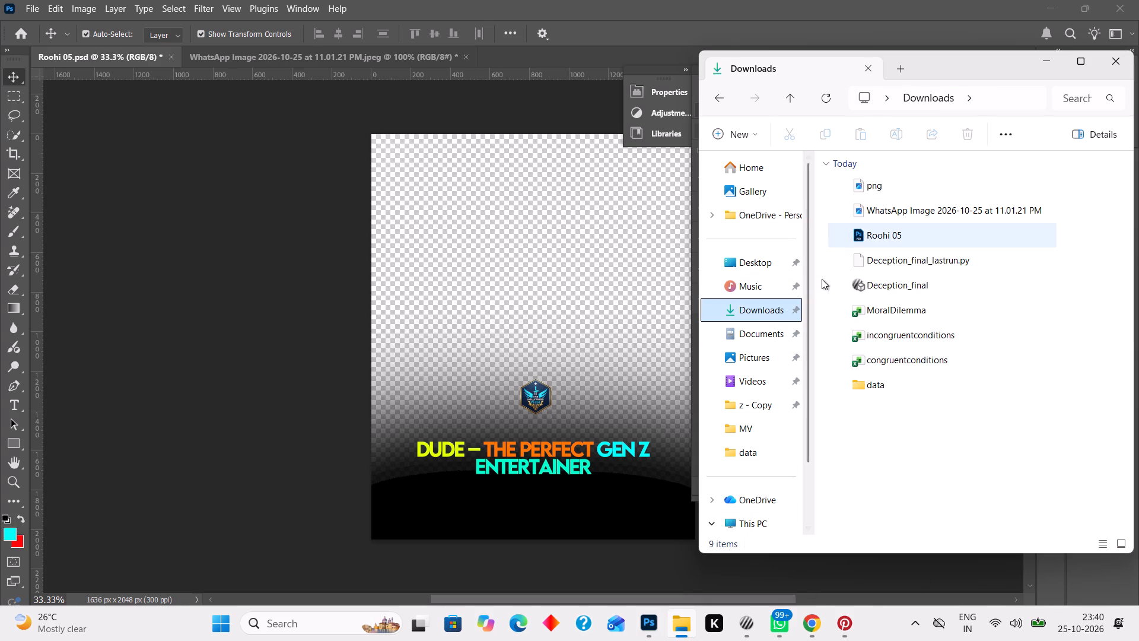
{"action": "left_click", "coordinate": [757, 399]}
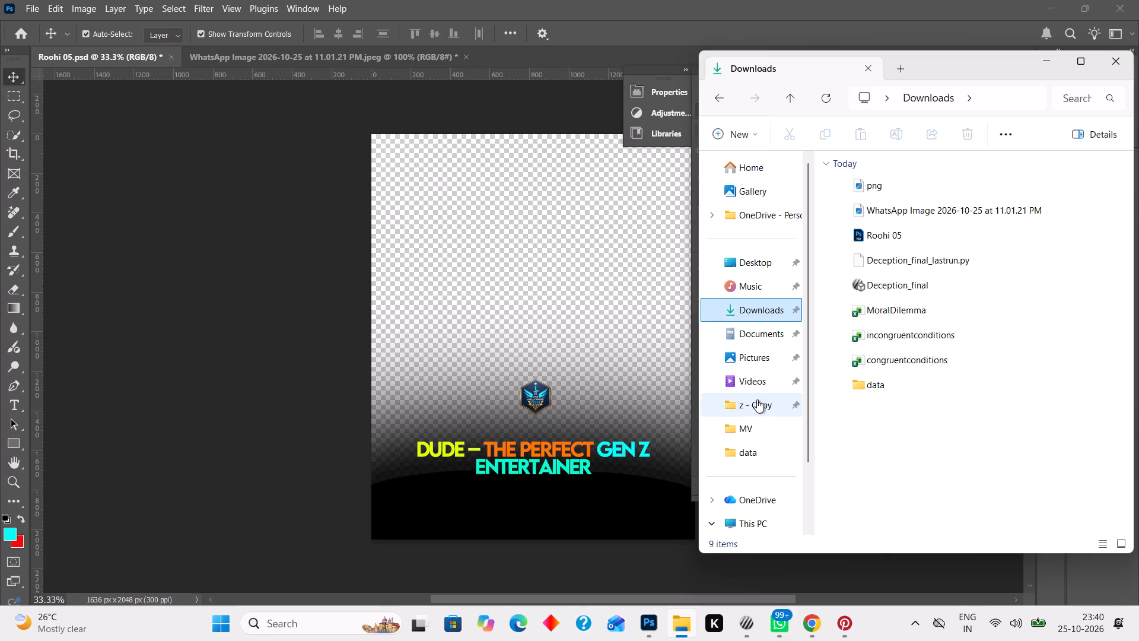
Find the flaming-skull image 394.1 in the z - Copy folder and place it into the Roohi 05.psd poster.
{"action": "scroll", "coordinate": [1059, 233], "scroll_direction": "down", "scroll_amount": 8}
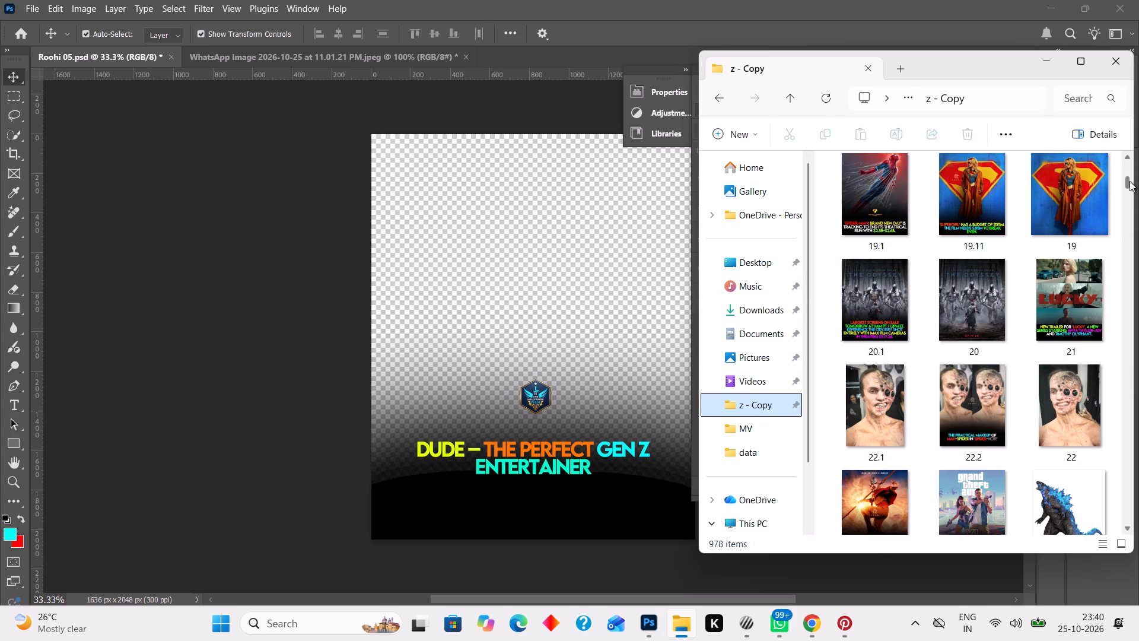
{"action": "left_click_drag", "start_coordinate": [1130, 181], "coordinate": [1134, 445]}
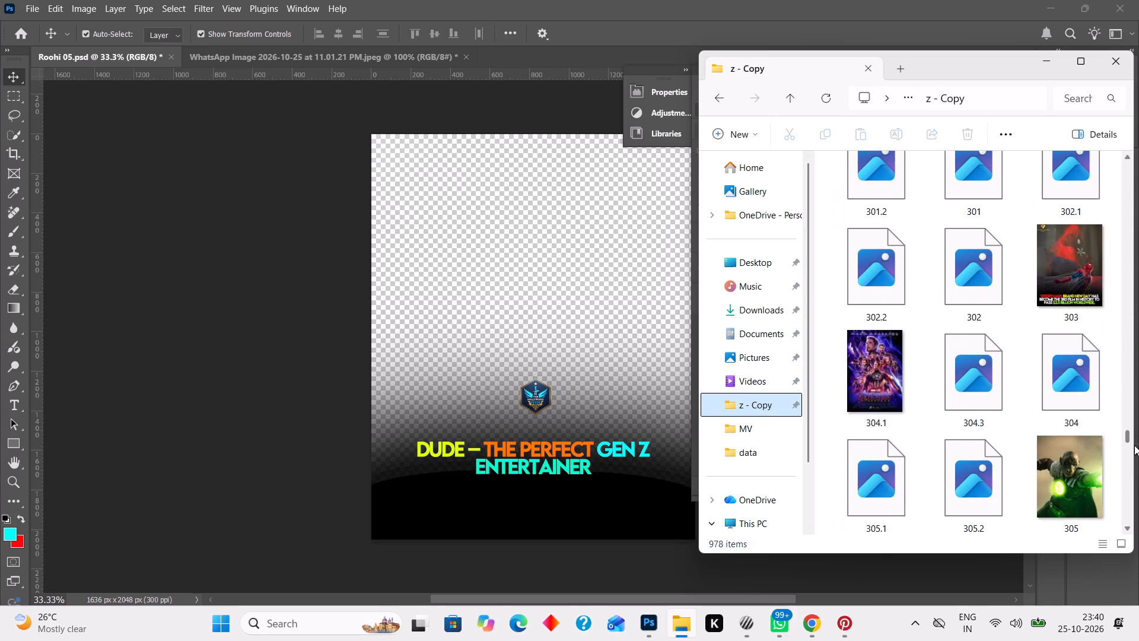
{"action": "left_click_drag", "start_coordinate": [1134, 445], "coordinate": [1134, 478]}
{"action": "scroll", "coordinate": [1027, 421], "scroll_direction": "down", "scroll_amount": 7}
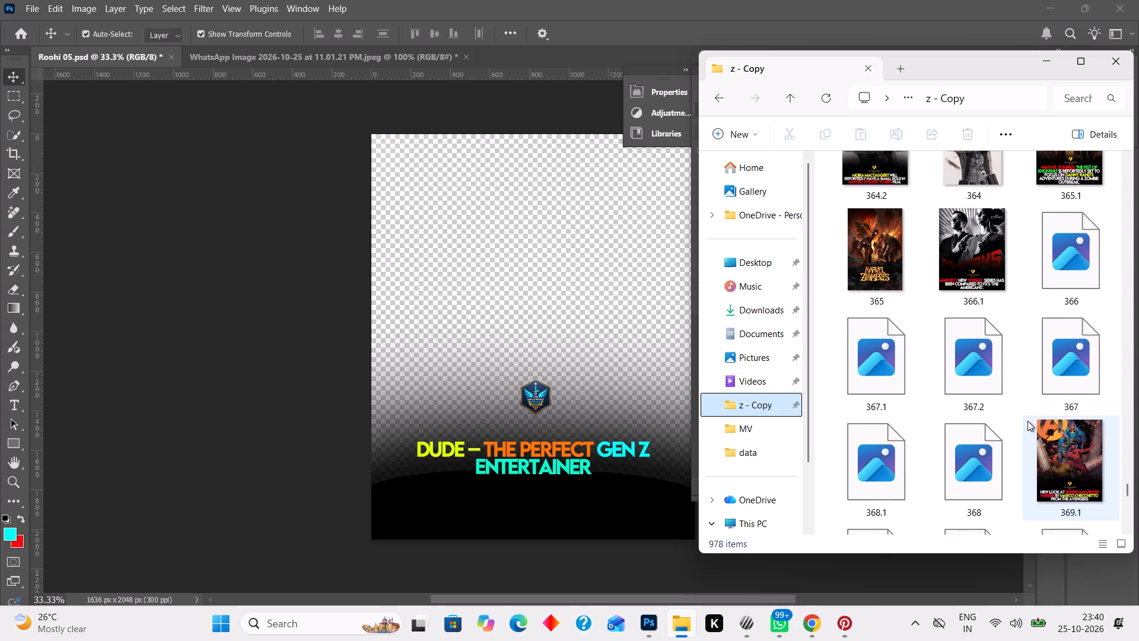
{"action": "scroll", "coordinate": [1027, 421], "scroll_direction": "down", "scroll_amount": 11}
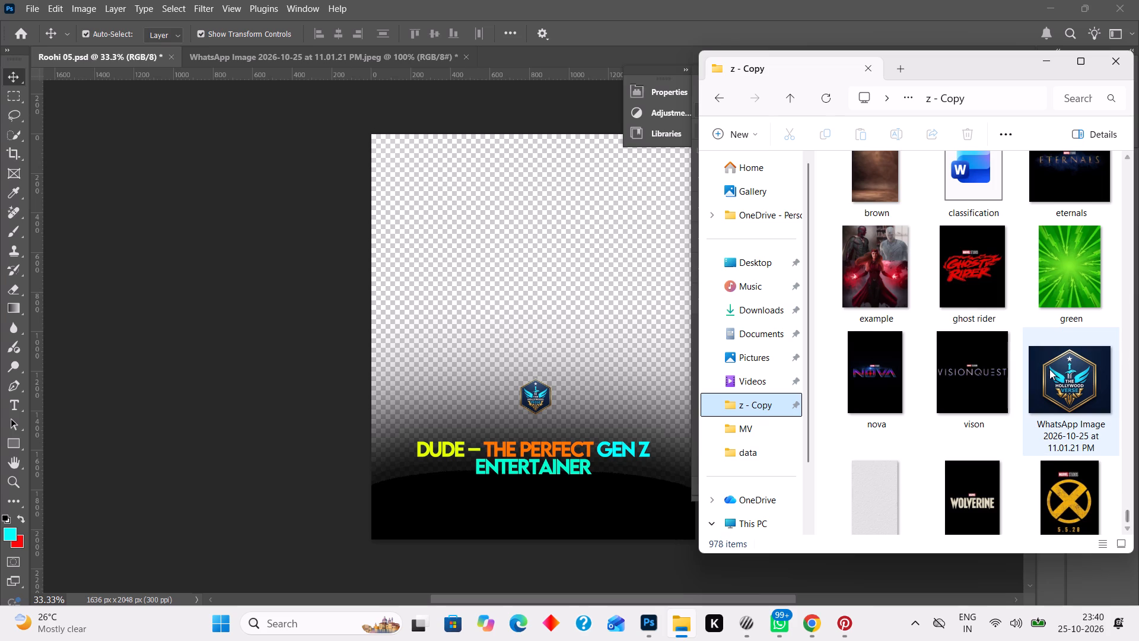
{"action": "scroll", "coordinate": [1049, 369], "scroll_direction": "down", "scroll_amount": 2}
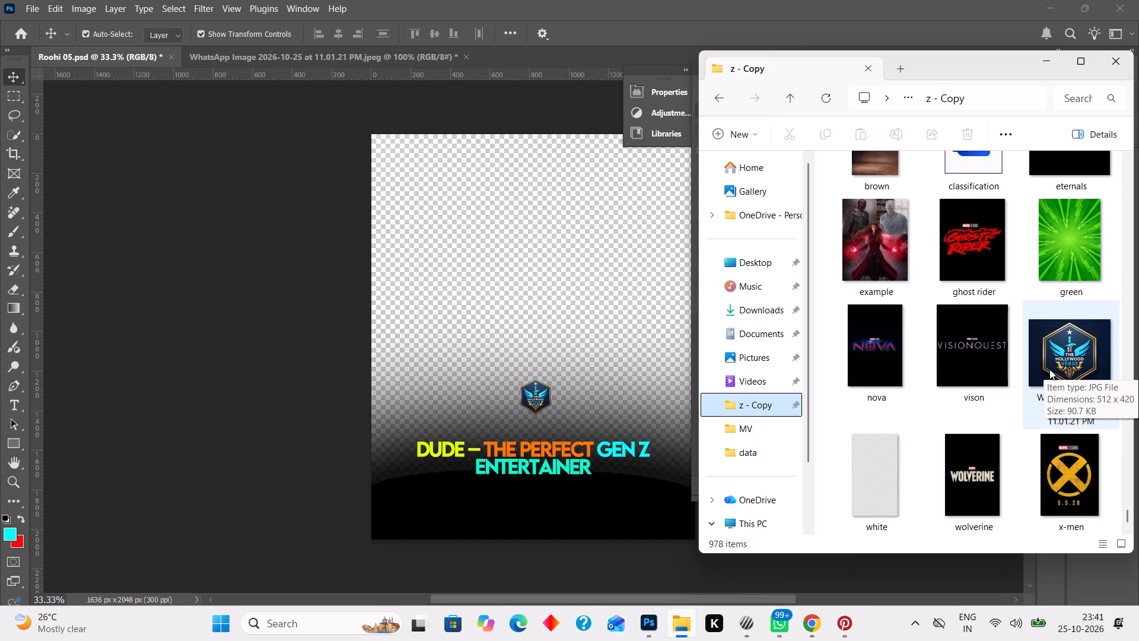
{"action": "scroll", "coordinate": [1049, 369], "scroll_direction": "up", "scroll_amount": 5}
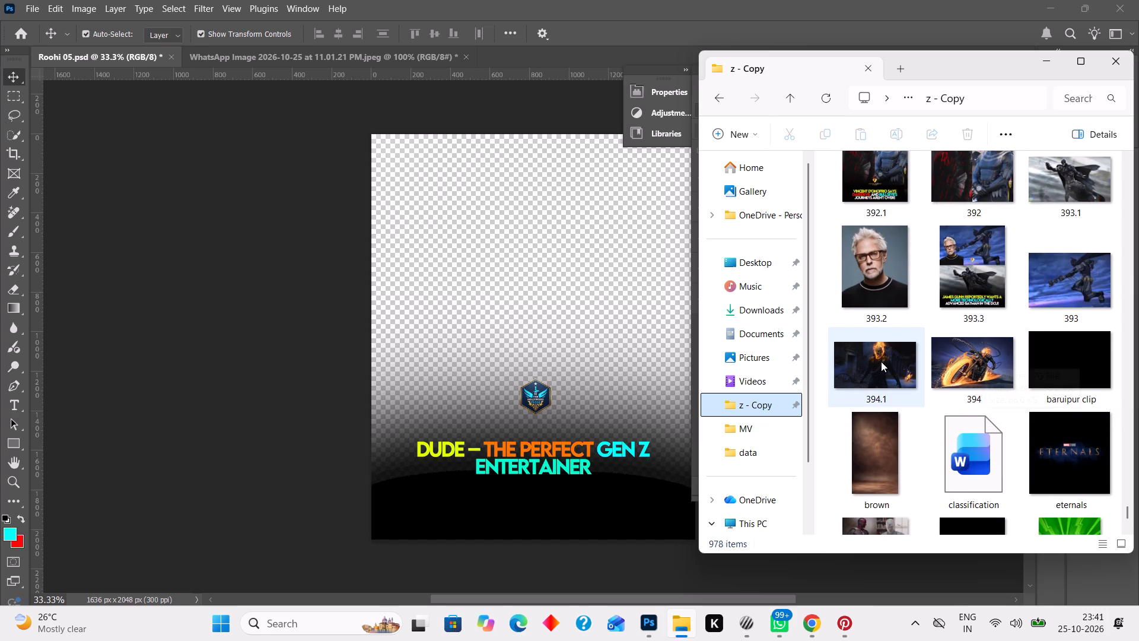
{"action": "left_click_drag", "start_coordinate": [881, 361], "coordinate": [571, 296]}
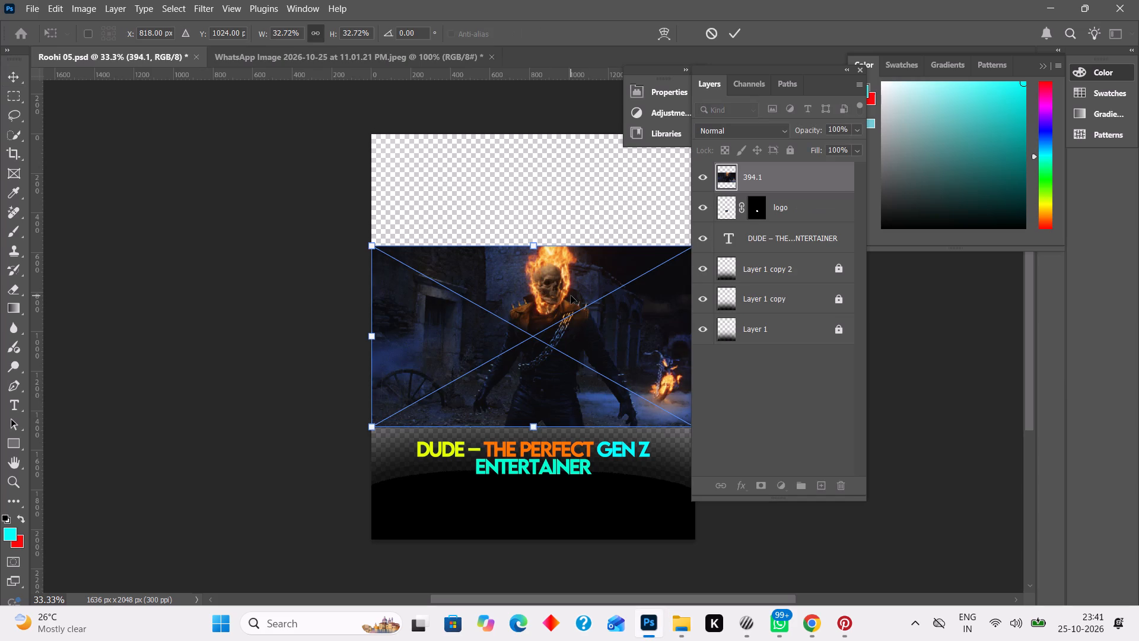
Move the placed 394.1 image straight up on the poster to about Y 574 px, above the logo.
{"action": "key", "text": "Up"}
{"action": "key", "text": "Up"}
{"action": "key", "text": "Up"}
{"action": "key", "text": "Up"}
{"action": "key", "text": "Up"}
{"action": "key", "text": "Up"}
{"action": "key", "text": "Up"}
{"action": "key", "text": "Up"}
{"action": "key", "text": "Up"}
{"action": "key", "text": "Up"}
{"action": "key", "text": "Up"}
{"action": "key", "text": "Up"}
{"action": "key", "text": "Up"}
{"action": "key", "text": "Up"}
{"action": "key", "text": "Up"}
{"action": "key", "text": "Up"}
{"action": "key", "text": "Up"}
{"action": "key", "text": "Up"}
{"action": "key", "text": "Up"}
{"action": "key", "text": "Up"}
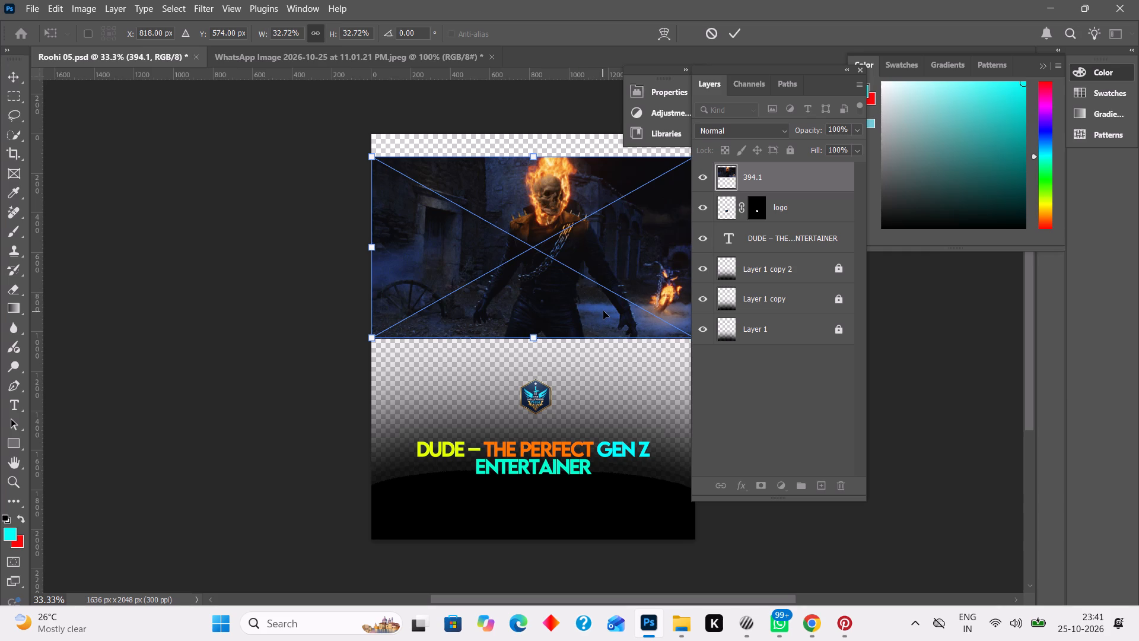
Move the placed 394.1 image up to the canvas's top edge at Y 463 px, commit the placement and deselect the layer.
{"action": "key", "text": "Up"}
{"action": "key", "text": "Up"}
{"action": "key", "text": "Up"}
{"action": "key", "text": "Up"}
{"action": "key", "text": "Up"}
{"action": "key", "text": "Up"}
{"action": "key", "text": "Up"}
{"action": "key", "text": "Up"}
{"action": "key", "text": "Up"}
{"action": "key", "text": "Up"}
{"action": "key", "text": "Up"}
{"action": "key", "text": "Up"}
{"action": "key", "text": "Up"}
{"action": "key", "text": "Up"}
{"action": "key", "text": "Up"}
{"action": "key", "text": "Up"}
{"action": "key", "text": "Up"}
{"action": "key", "text": "Up"}
{"action": "key", "text": "Up"}
{"action": "key", "text": "Up"}
{"action": "key", "text": "Up"}
{"action": "key", "text": "Up"}
{"action": "key", "text": "Up"}
{"action": "key", "text": "Up"}
{"action": "key", "text": "Up"}
{"action": "key", "text": "Up"}
{"action": "key", "text": "Up"}
{"action": "key", "text": "Up"}
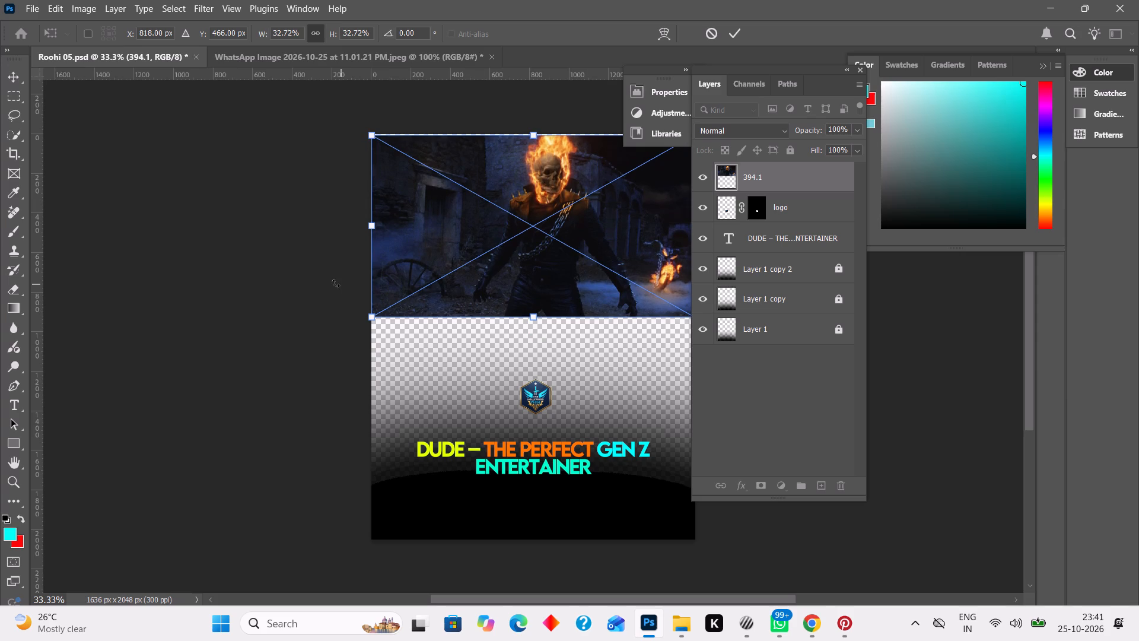
{"action": "scroll", "coordinate": [262, 284], "scroll_direction": "right", "scroll_amount": 1}
{"action": "key", "text": "Up"}
{"action": "key", "text": "Up"}
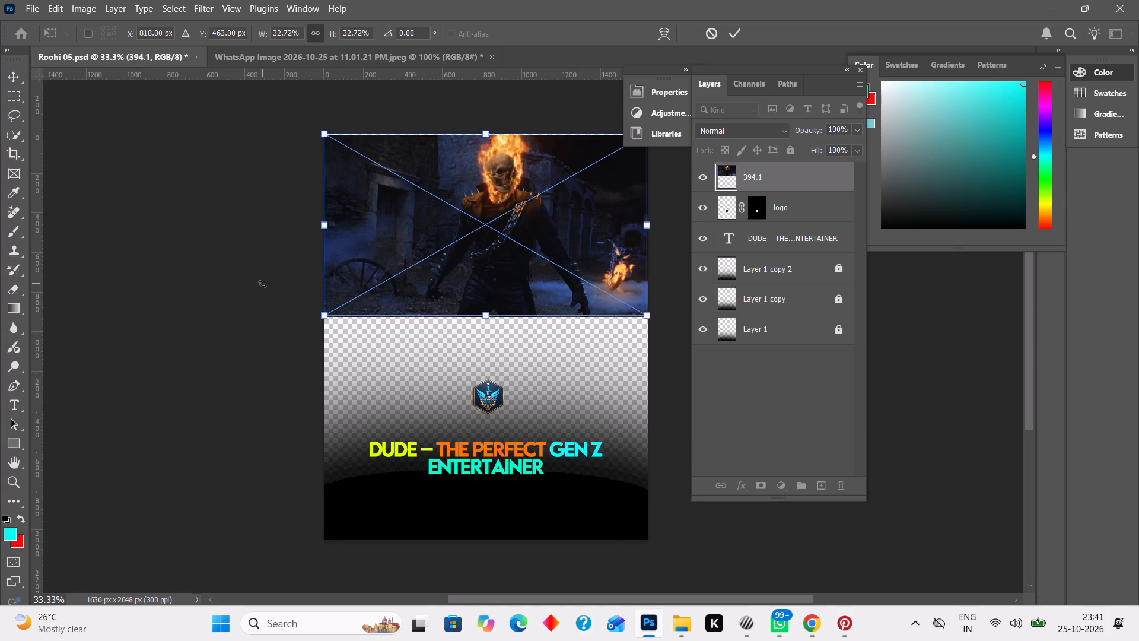
{"action": "left_click", "coordinate": [174, 262]}
{"action": "left_click", "coordinate": [174, 262]}
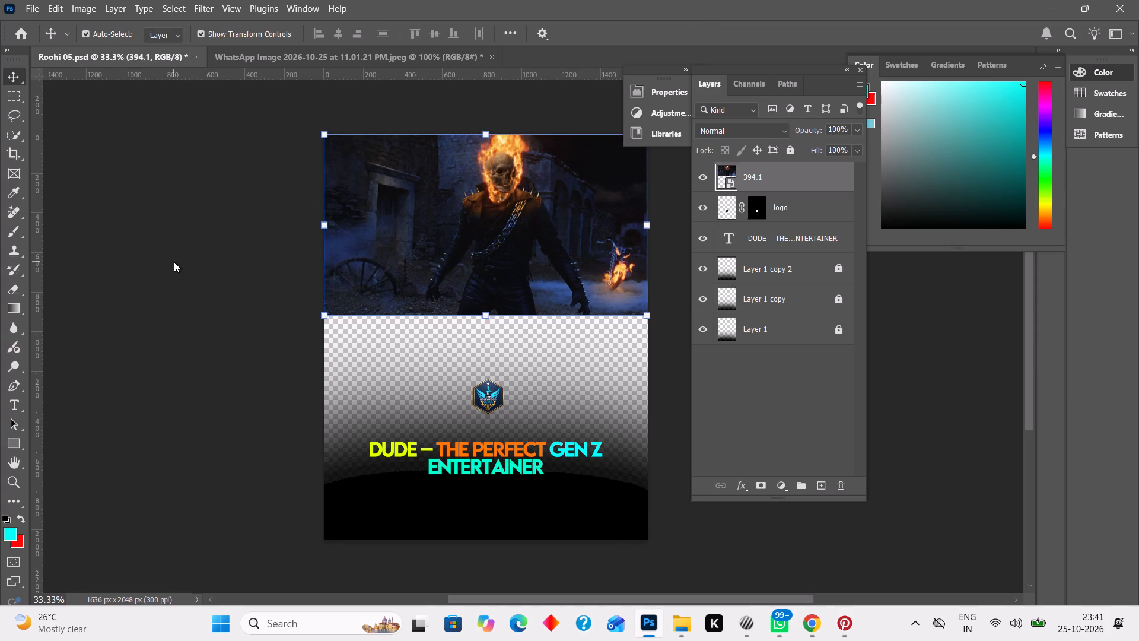
{"action": "left_click", "coordinate": [887, 540]}
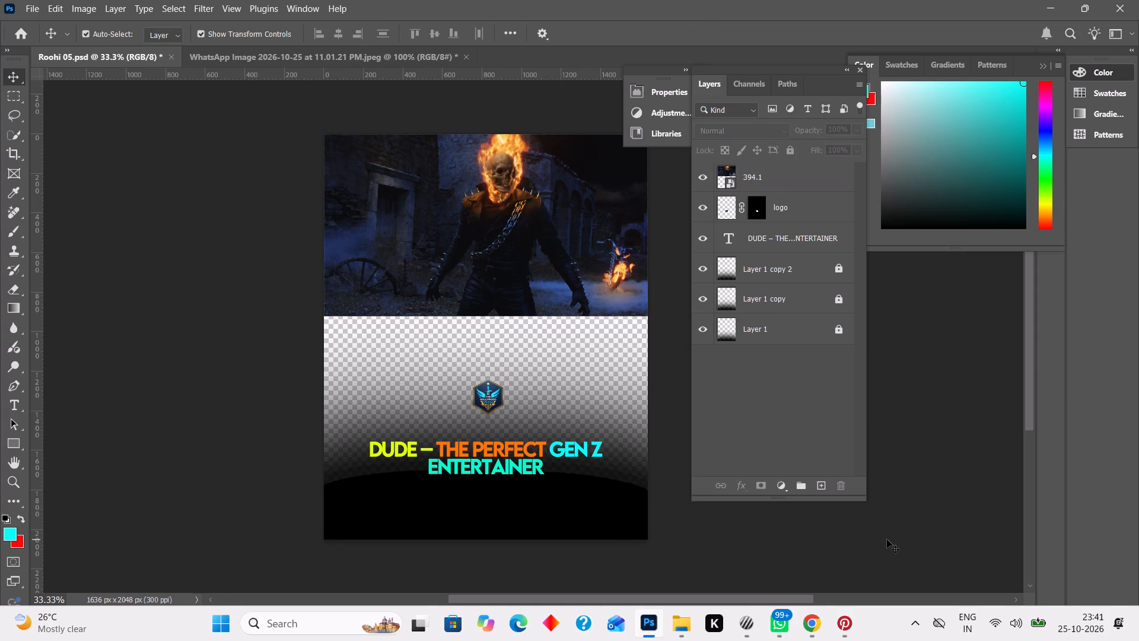
Place the burning-motorcycle image 394 from the z - Copy folder in Roohi 05.psd.
{"action": "left_click", "coordinate": [688, 624]}
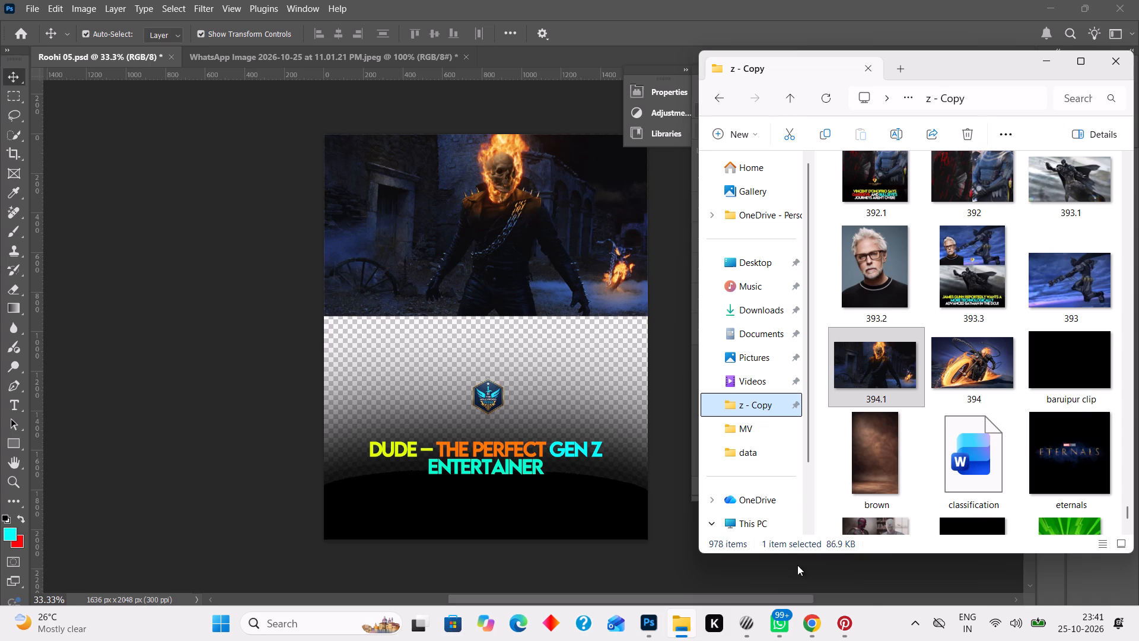
{"action": "left_click_drag", "start_coordinate": [975, 373], "coordinate": [569, 413]}
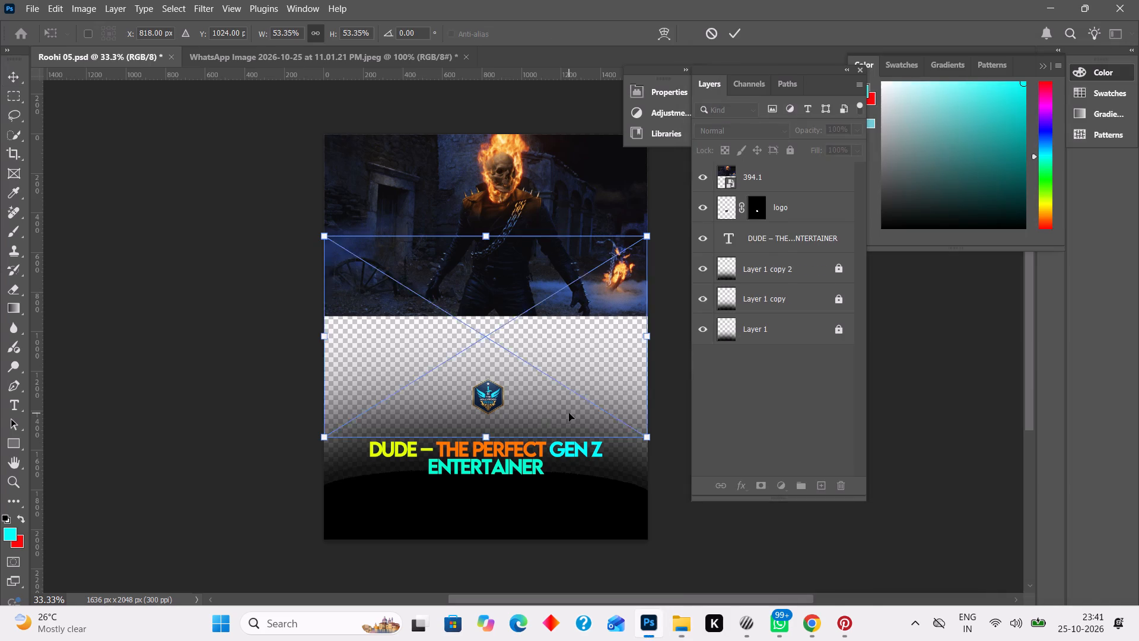
Move the motorcycle image down to Y 1282 px, overlapping the lower part of image 394.1, commit the placement and deselect it.
{"action": "key", "text": "Down"}
{"action": "key", "text": "Down"}
{"action": "key", "text": "Down"}
{"action": "key", "text": "Down"}
{"action": "key", "text": "Down"}
{"action": "key", "text": "Down"}
{"action": "key", "text": "Down"}
{"action": "key", "text": "Down"}
{"action": "key", "text": "Down"}
{"action": "key", "text": "Down"}
{"action": "key", "text": "Down"}
{"action": "key", "text": "Down"}
{"action": "key", "text": "Down"}
{"action": "key", "text": "Down"}
{"action": "key", "text": "Down"}
{"action": "key", "text": "Down"}
{"action": "key", "text": "Down"}
{"action": "key", "text": "Down"}
{"action": "key", "text": "Down"}
{"action": "key", "text": "Down"}
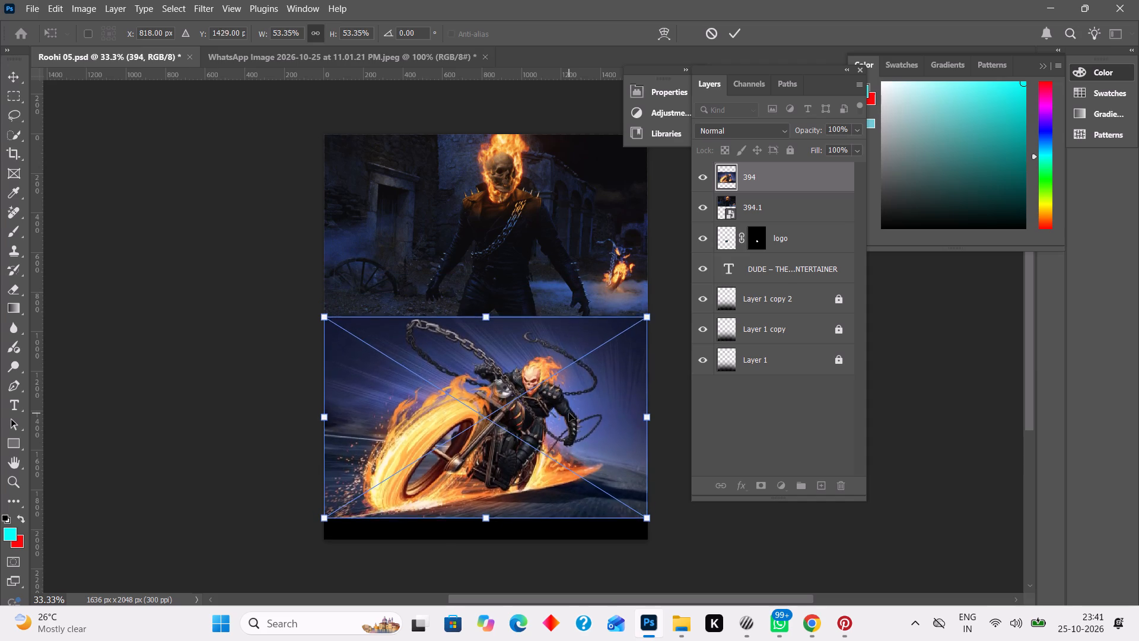
{"action": "key", "text": "Down"}
{"action": "key", "text": "Up"}
{"action": "key", "text": "Up"}
{"action": "key", "text": "Up"}
{"action": "key", "text": "Up"}
{"action": "key", "text": "Up"}
{"action": "key", "text": "Up"}
{"action": "key", "text": "Up"}
{"action": "key", "text": "Up"}
{"action": "key", "text": "Up"}
{"action": "key", "text": "Up"}
{"action": "key", "text": "Up"}
{"action": "key", "text": "Up"}
{"action": "key", "text": "Up"}
{"action": "key", "text": "Up"}
{"action": "key", "text": "Up"}
{"action": "key", "text": "Up"}
{"action": "key", "text": "Up"}
{"action": "key", "text": "Up"}
{"action": "key", "text": "Up"}
{"action": "key", "text": "Up"}
{"action": "key", "text": "Up"}
{"action": "key", "text": "Up"}
{"action": "key", "text": "Up"}
{"action": "key", "text": "Up"}
{"action": "key", "text": "Up"}
{"action": "key", "text": "Up"}
{"action": "key", "text": "Up"}
{"action": "key", "text": "Up"}
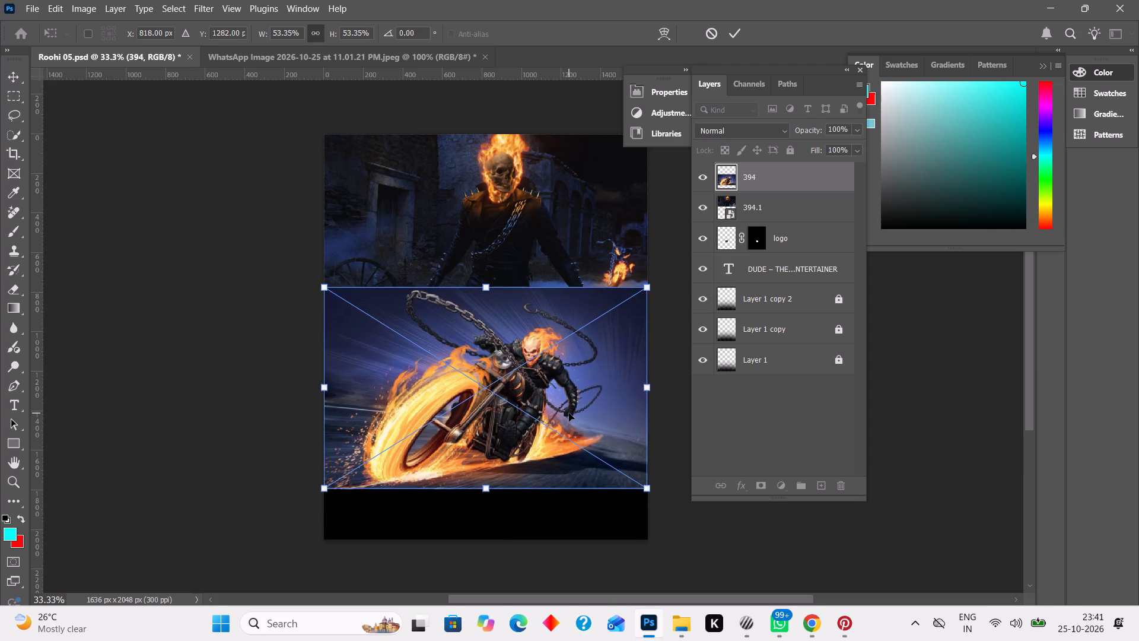
{"action": "key", "text": "Up"}
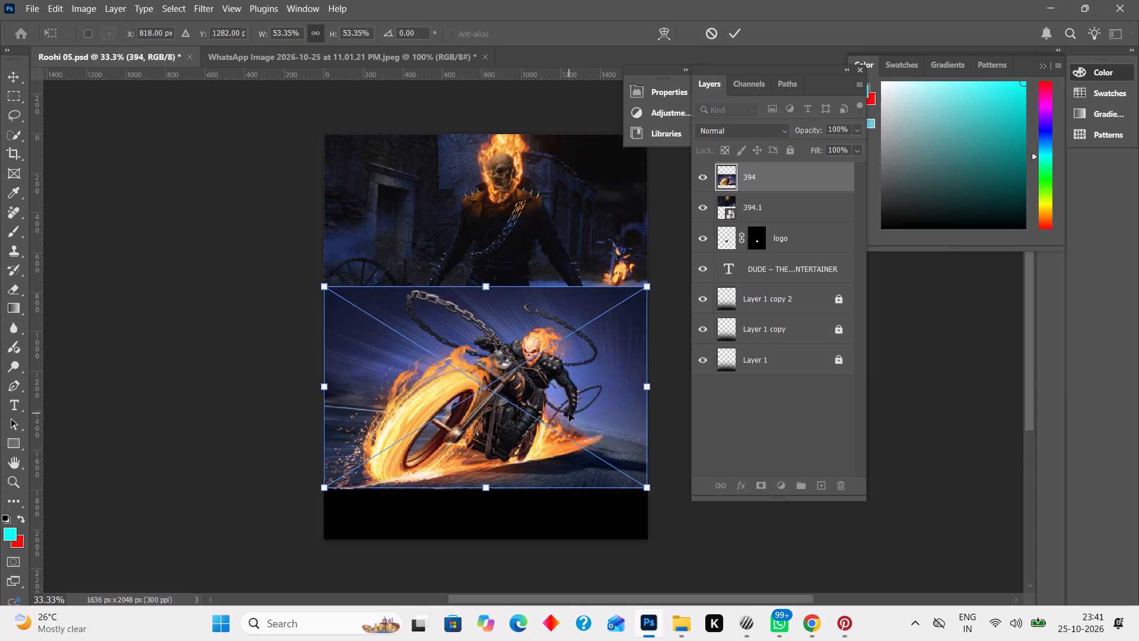
{"action": "left_click", "coordinate": [972, 398]}
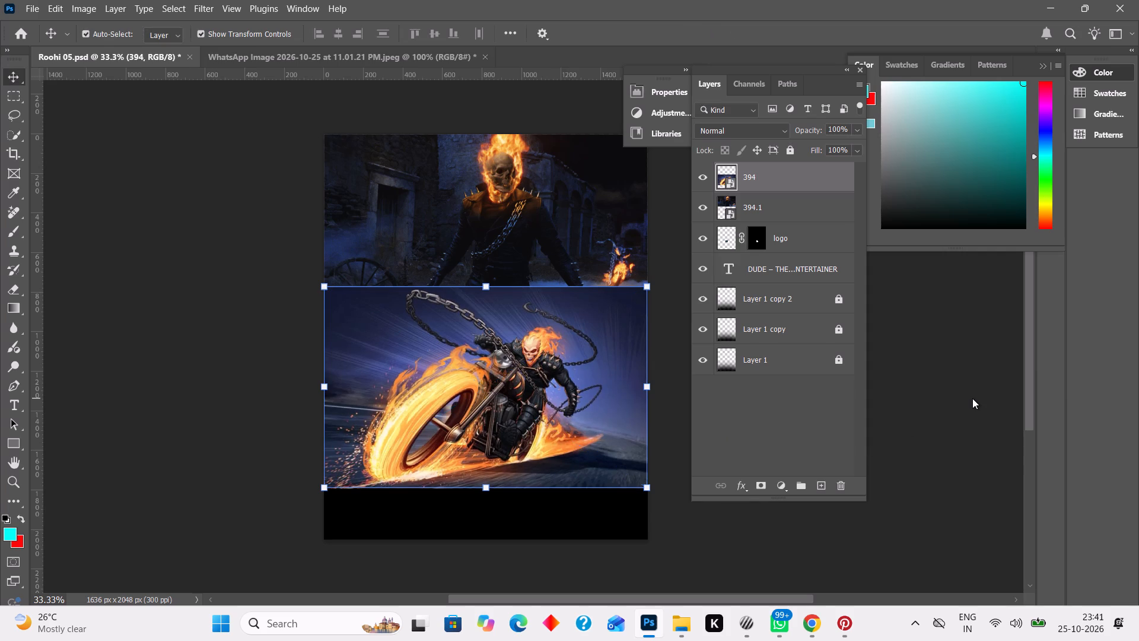
{"action": "left_click", "coordinate": [972, 398]}
{"action": "left_click", "coordinate": [972, 398]}
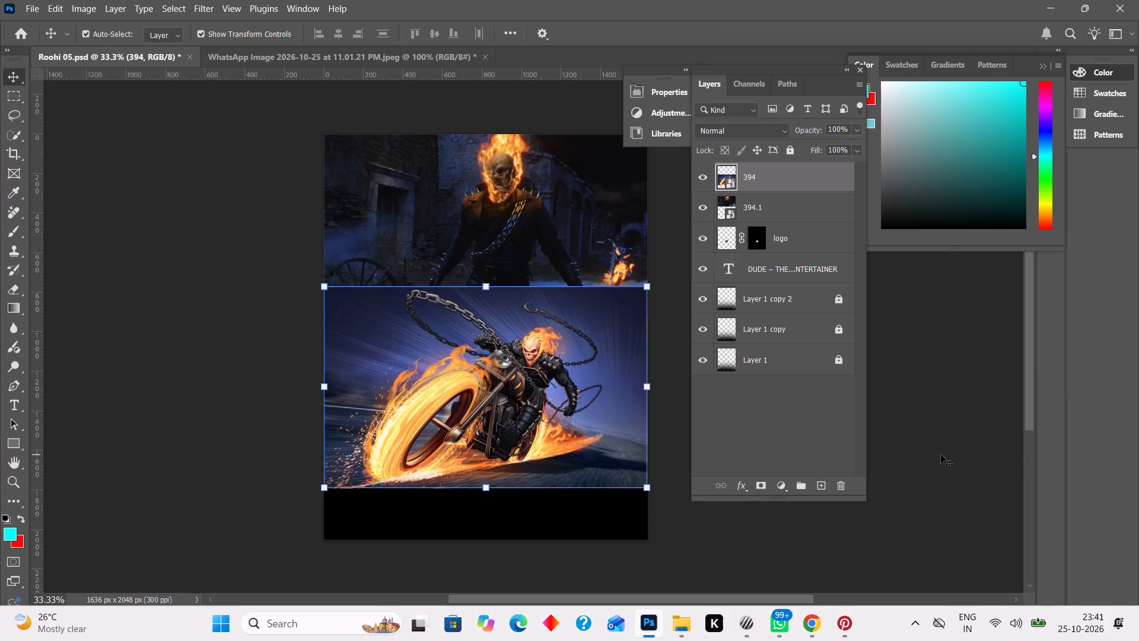
{"action": "left_click", "coordinate": [941, 455]}
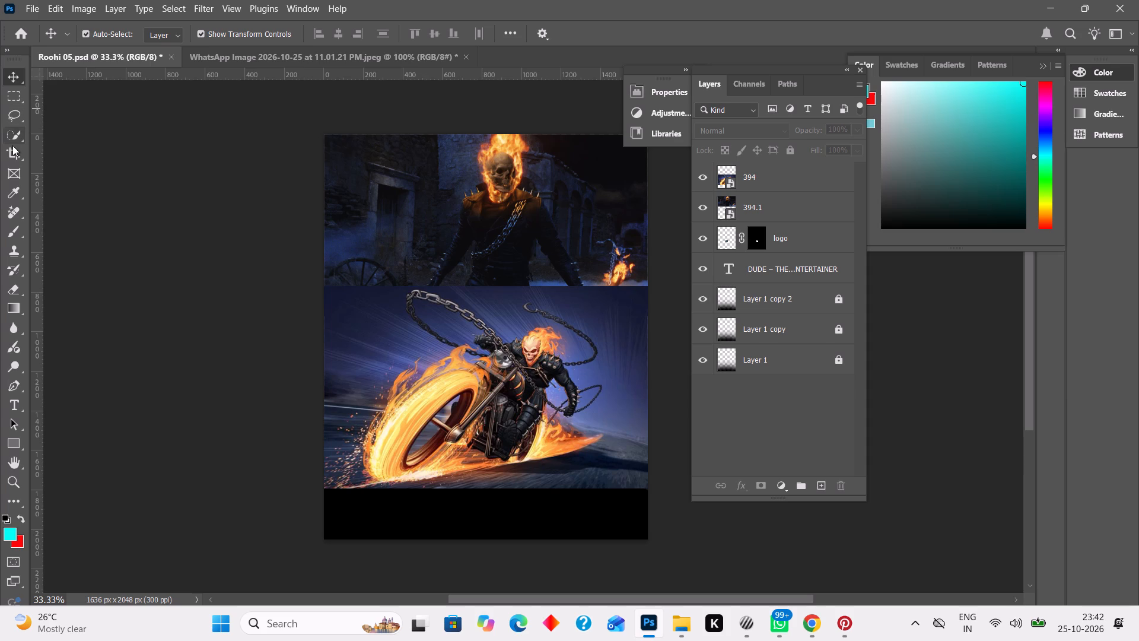
Activate the Quick Selection tool and make layer 394 the active layer.
{"action": "left_click", "coordinate": [13, 131]}
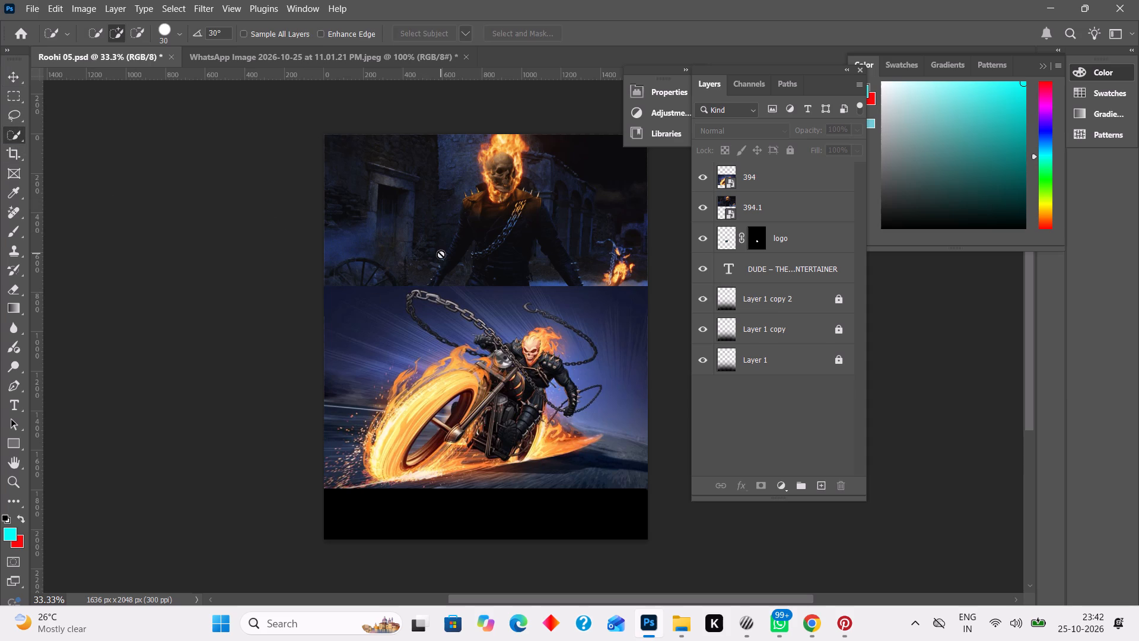
{"action": "left_click", "coordinate": [341, 443]}
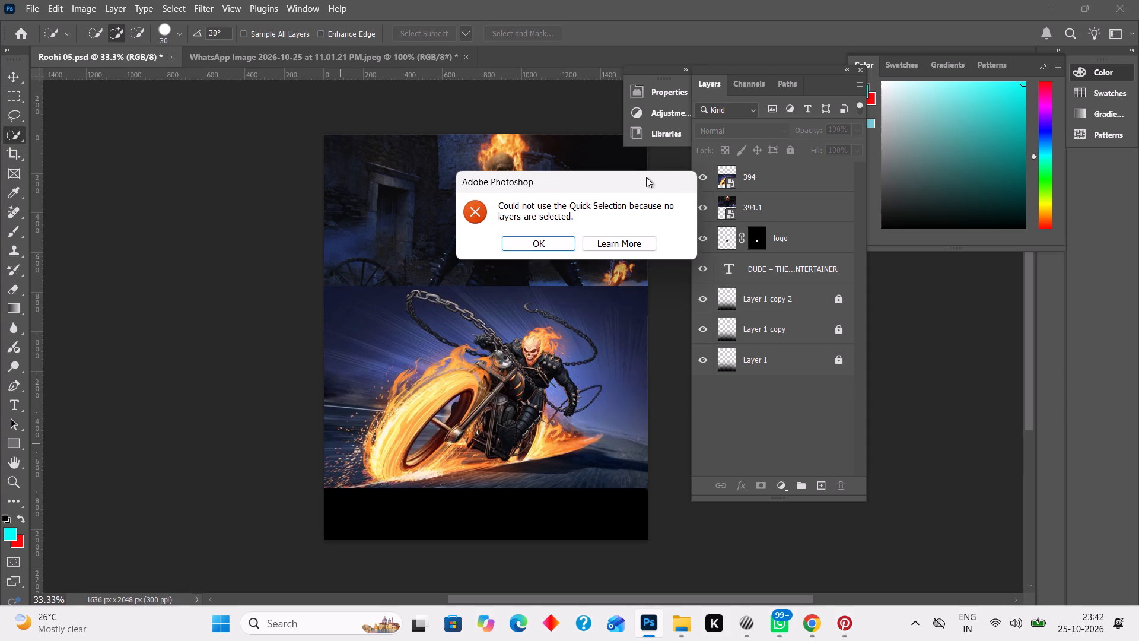
{"action": "left_click", "coordinate": [526, 242]}
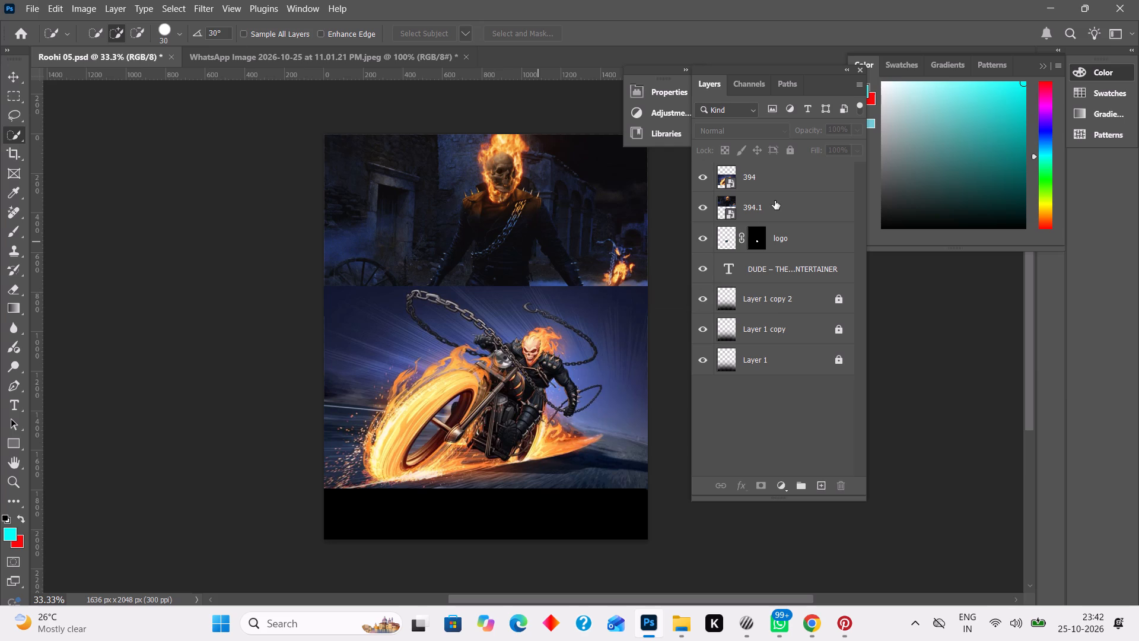
{"action": "left_click", "coordinate": [775, 201]}
{"action": "left_click", "coordinate": [775, 201]}
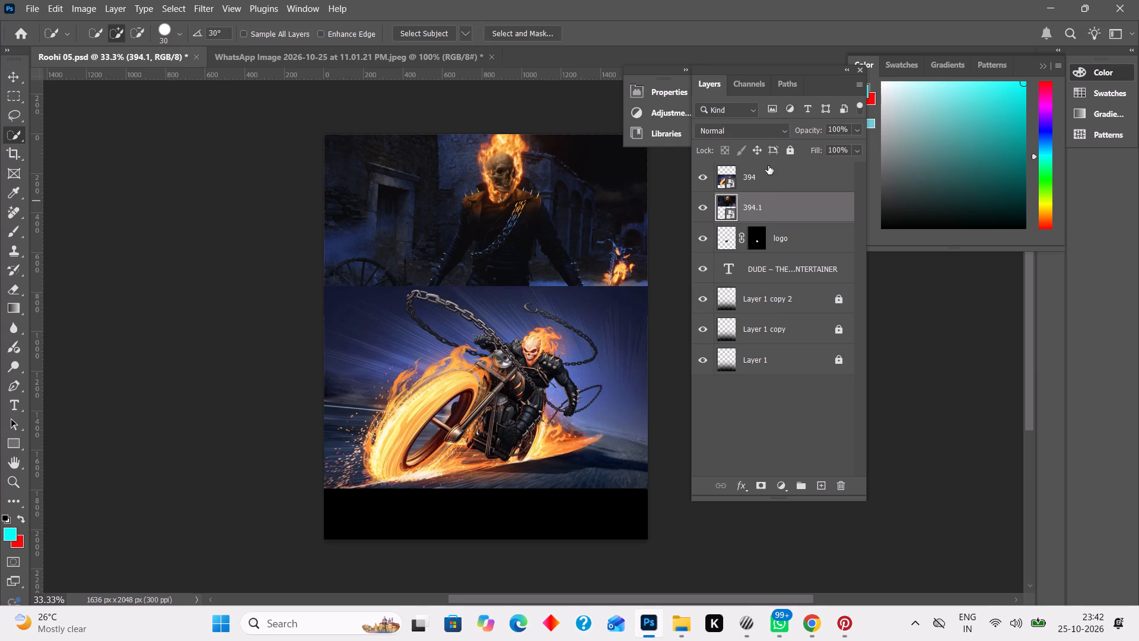
{"action": "left_click", "coordinate": [768, 166]}
{"action": "left_click", "coordinate": [768, 166]}
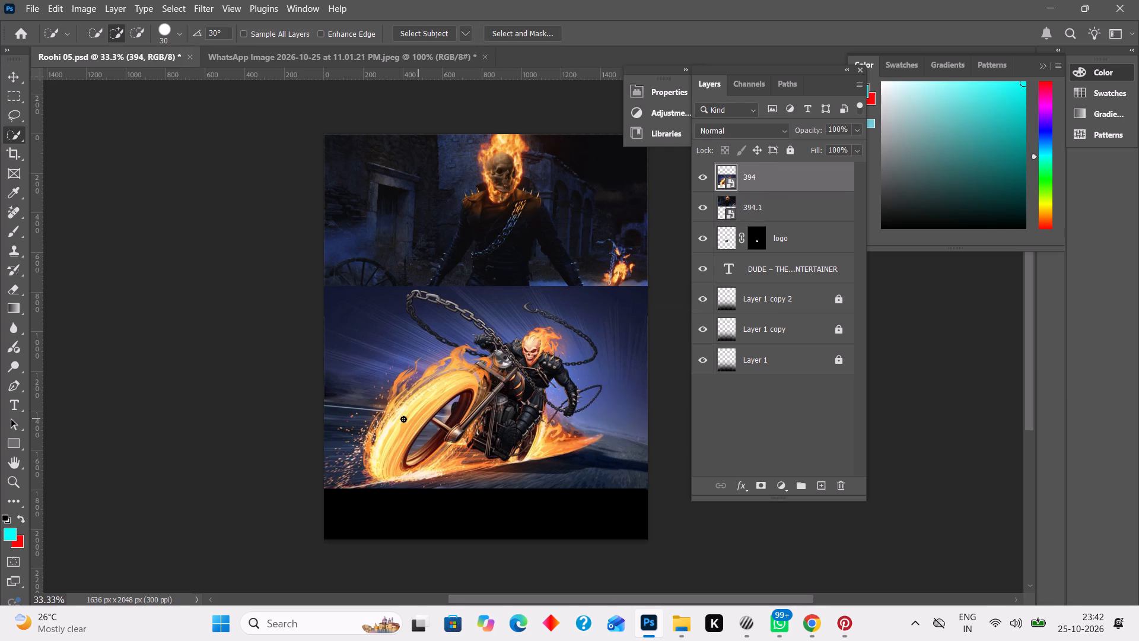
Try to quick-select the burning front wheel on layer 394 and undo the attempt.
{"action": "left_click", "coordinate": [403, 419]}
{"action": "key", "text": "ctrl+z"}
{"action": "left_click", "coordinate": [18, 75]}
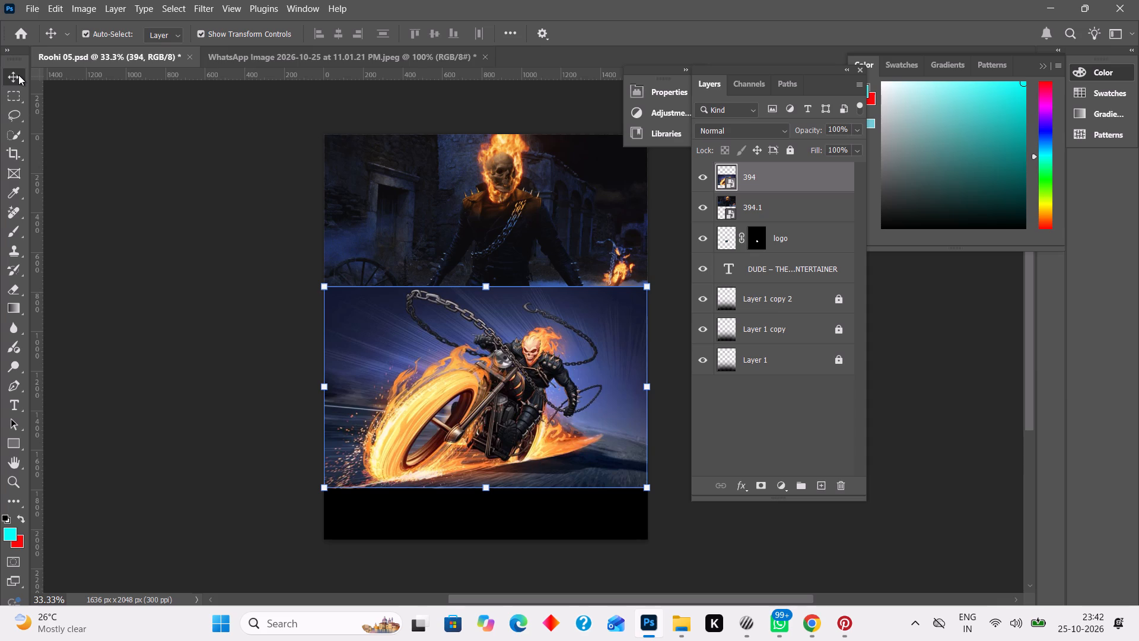
Use Select Subject on layer 394 to select the rider and motorcycle.
{"action": "left_click", "coordinate": [13, 131]}
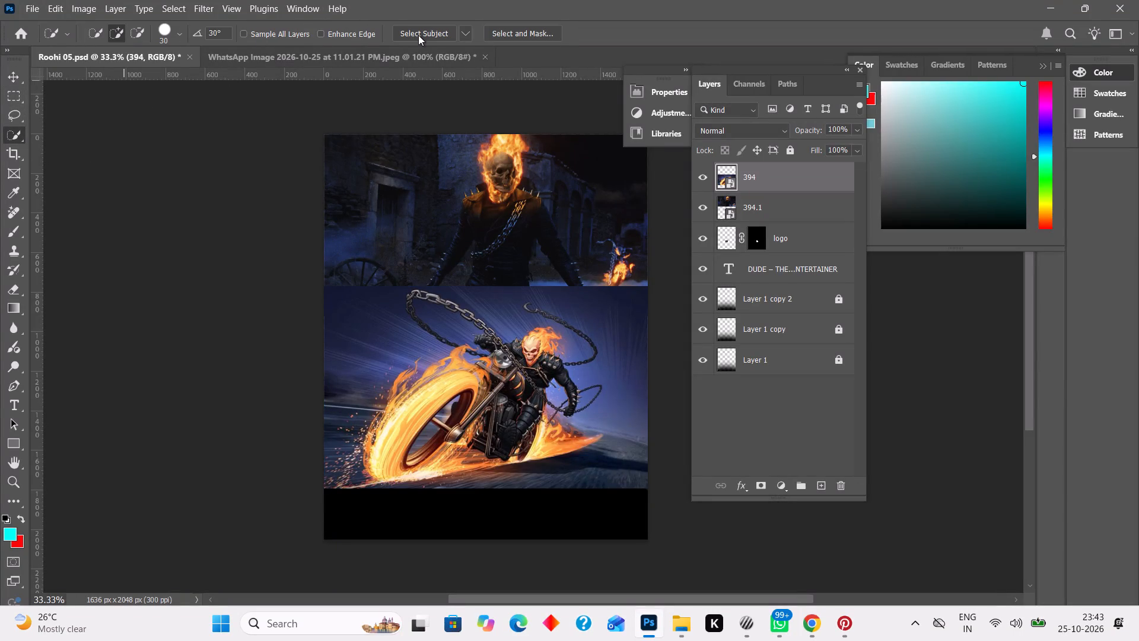
{"action": "left_click", "coordinate": [418, 35]}
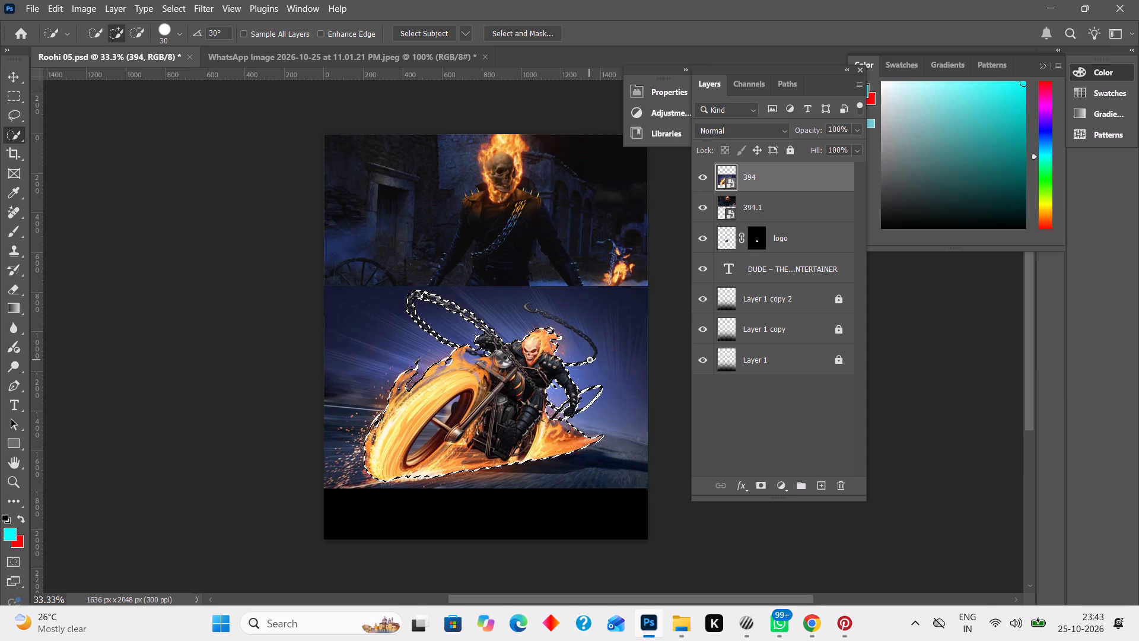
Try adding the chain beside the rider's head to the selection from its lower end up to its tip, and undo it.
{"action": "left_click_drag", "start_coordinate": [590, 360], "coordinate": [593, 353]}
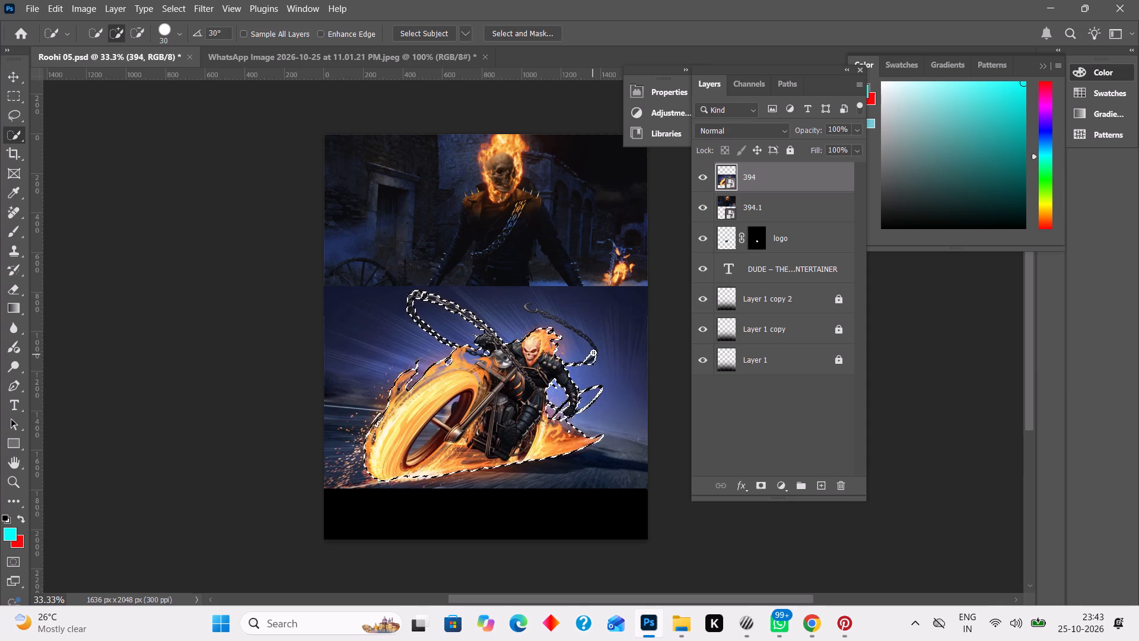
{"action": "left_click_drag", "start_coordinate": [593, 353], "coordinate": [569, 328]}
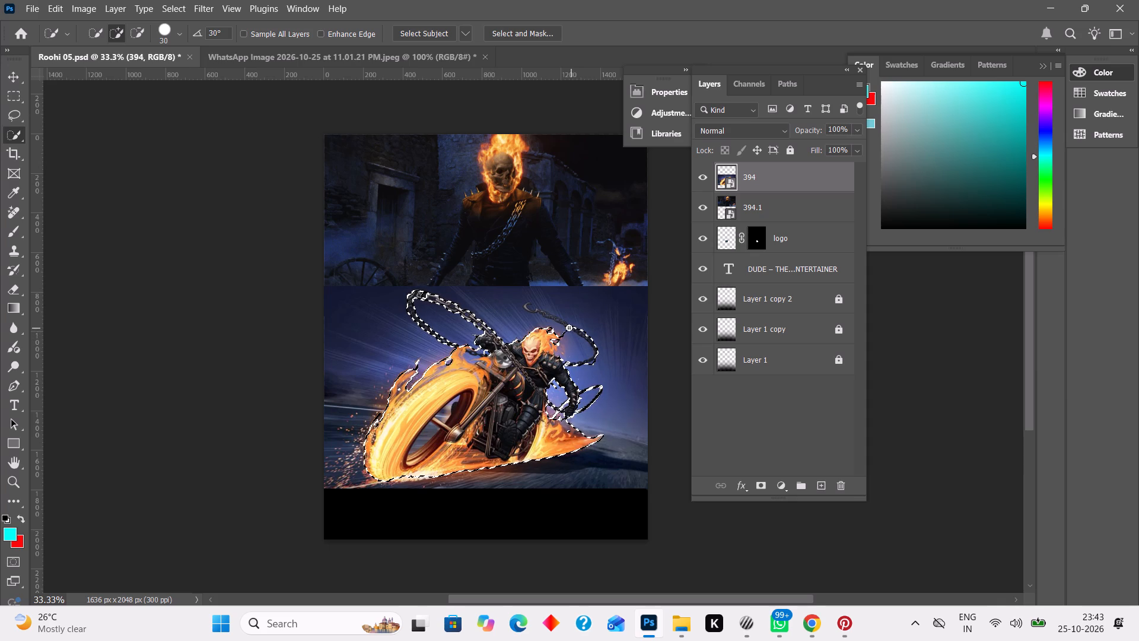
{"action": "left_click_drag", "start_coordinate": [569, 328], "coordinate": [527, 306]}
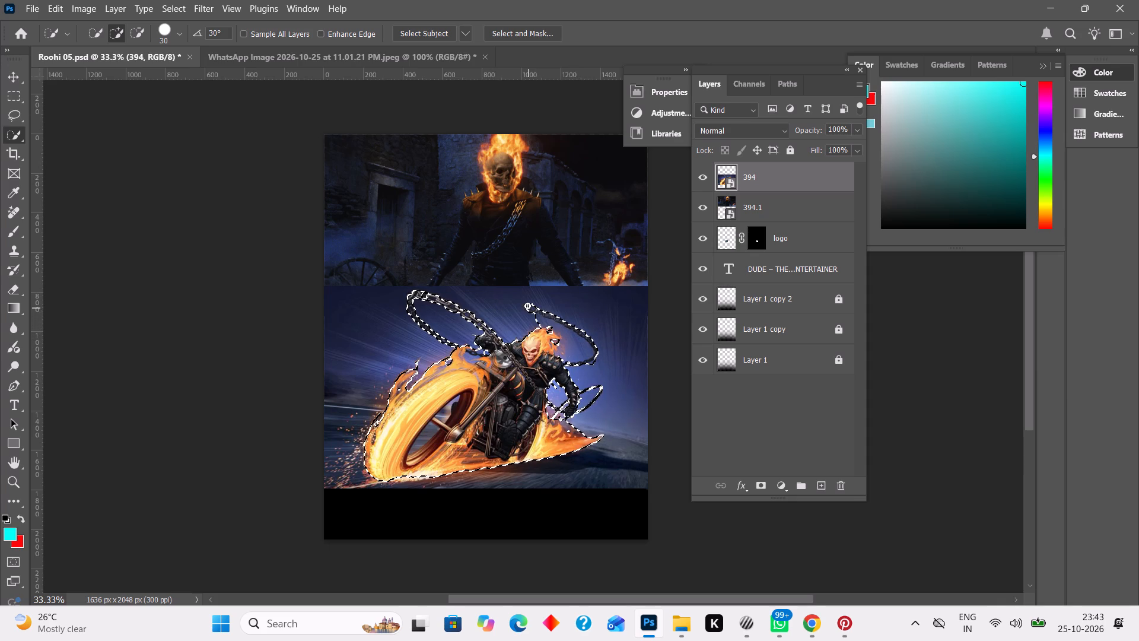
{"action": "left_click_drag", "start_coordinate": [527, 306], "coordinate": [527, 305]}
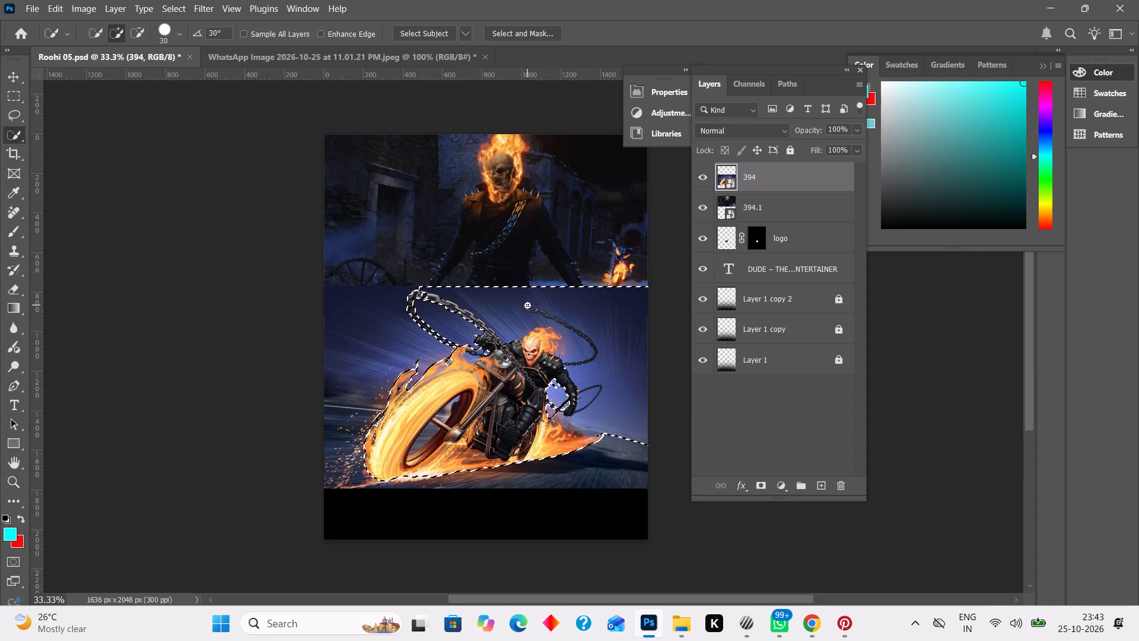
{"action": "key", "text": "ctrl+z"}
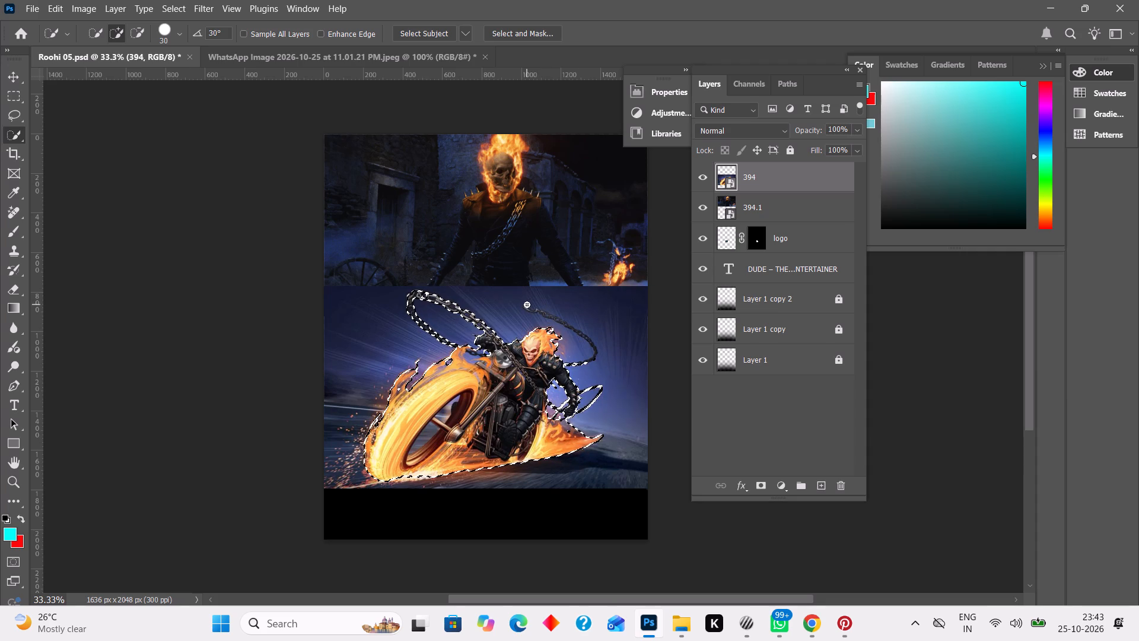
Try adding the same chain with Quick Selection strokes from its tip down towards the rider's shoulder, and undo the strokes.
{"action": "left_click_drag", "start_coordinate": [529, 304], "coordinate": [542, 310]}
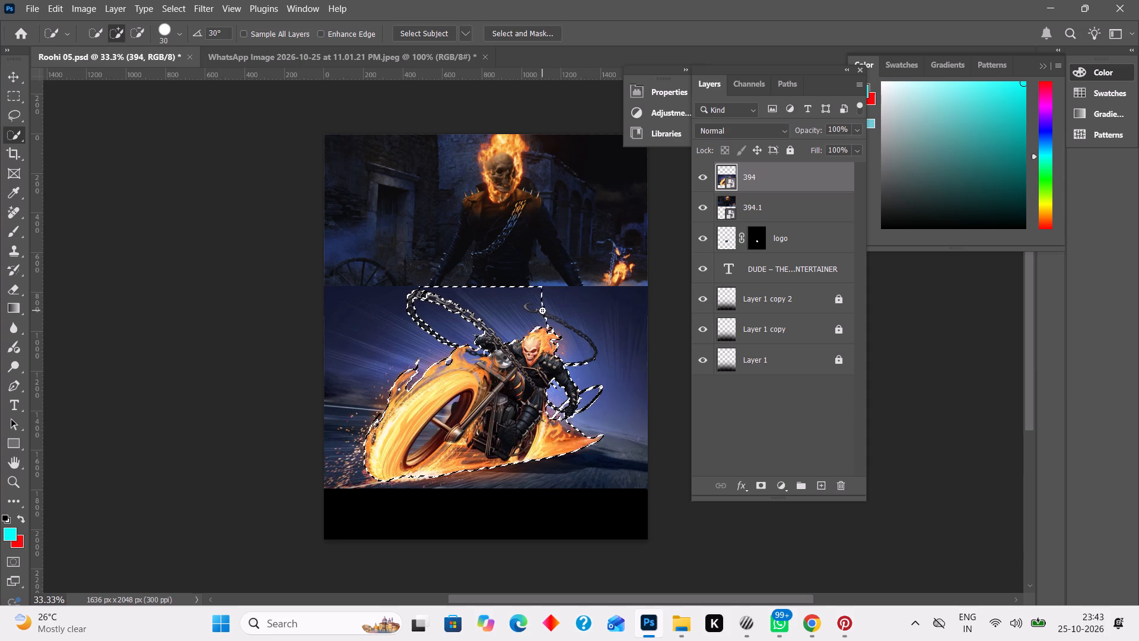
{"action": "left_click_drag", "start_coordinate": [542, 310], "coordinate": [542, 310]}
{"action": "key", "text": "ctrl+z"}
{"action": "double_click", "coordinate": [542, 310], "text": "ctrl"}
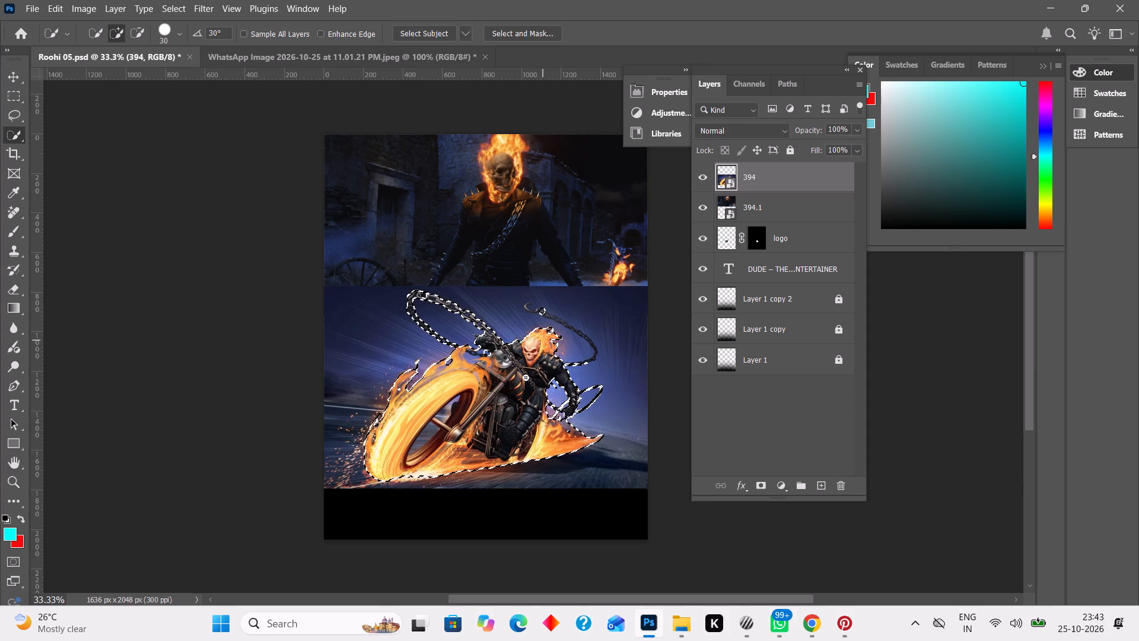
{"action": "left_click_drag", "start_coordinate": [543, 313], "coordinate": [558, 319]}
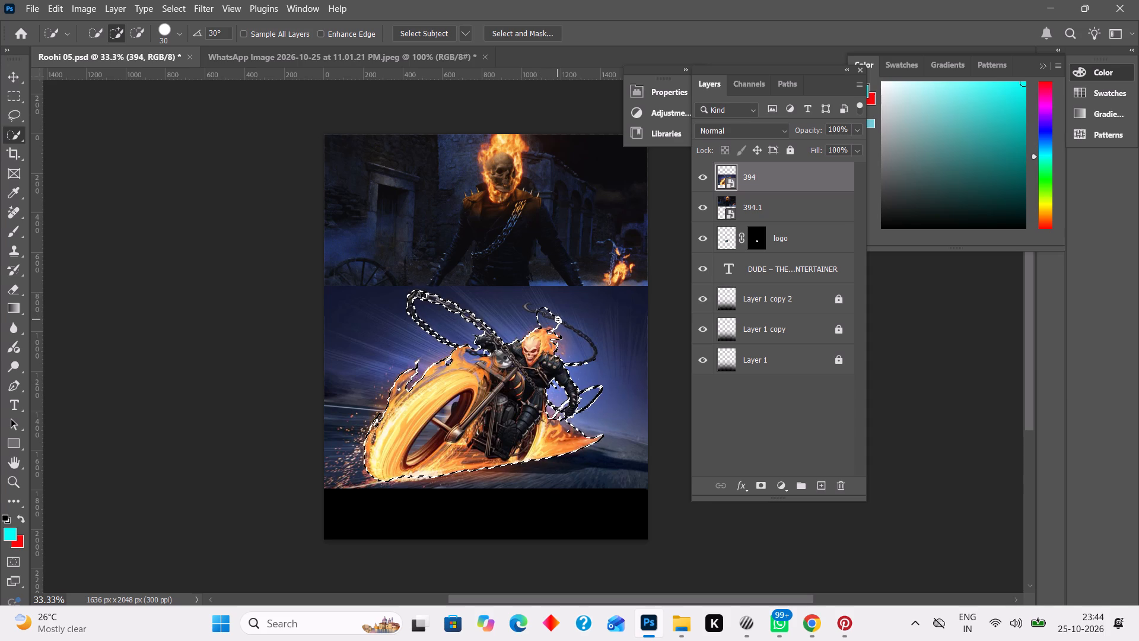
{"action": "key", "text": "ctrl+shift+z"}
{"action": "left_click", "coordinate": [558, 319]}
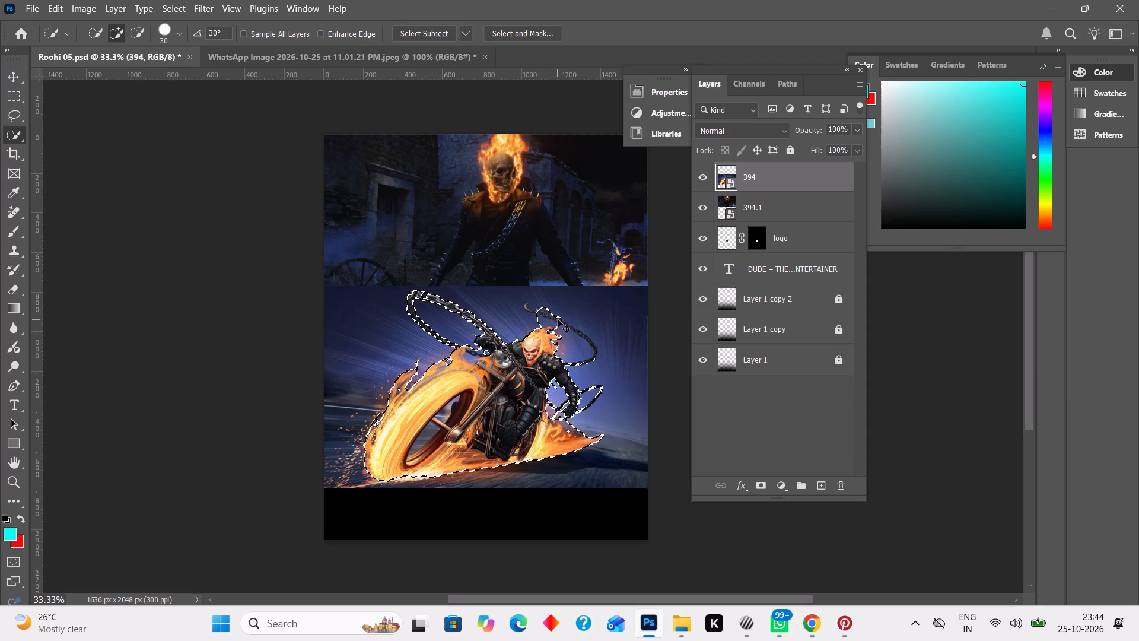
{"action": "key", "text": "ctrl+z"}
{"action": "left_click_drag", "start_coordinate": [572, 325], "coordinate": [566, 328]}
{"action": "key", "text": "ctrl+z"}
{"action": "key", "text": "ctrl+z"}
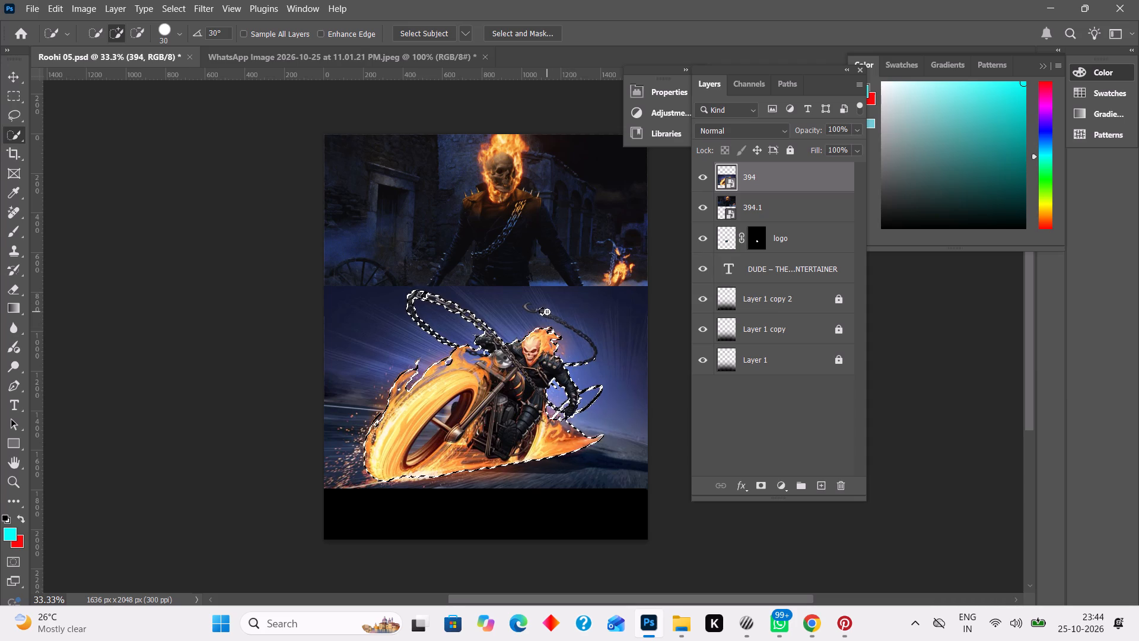
Extend the rider selection along the loose chain beside the flaming head with short Quick Selection strokes.
{"action": "left_click_drag", "start_coordinate": [549, 314], "coordinate": [572, 326]}
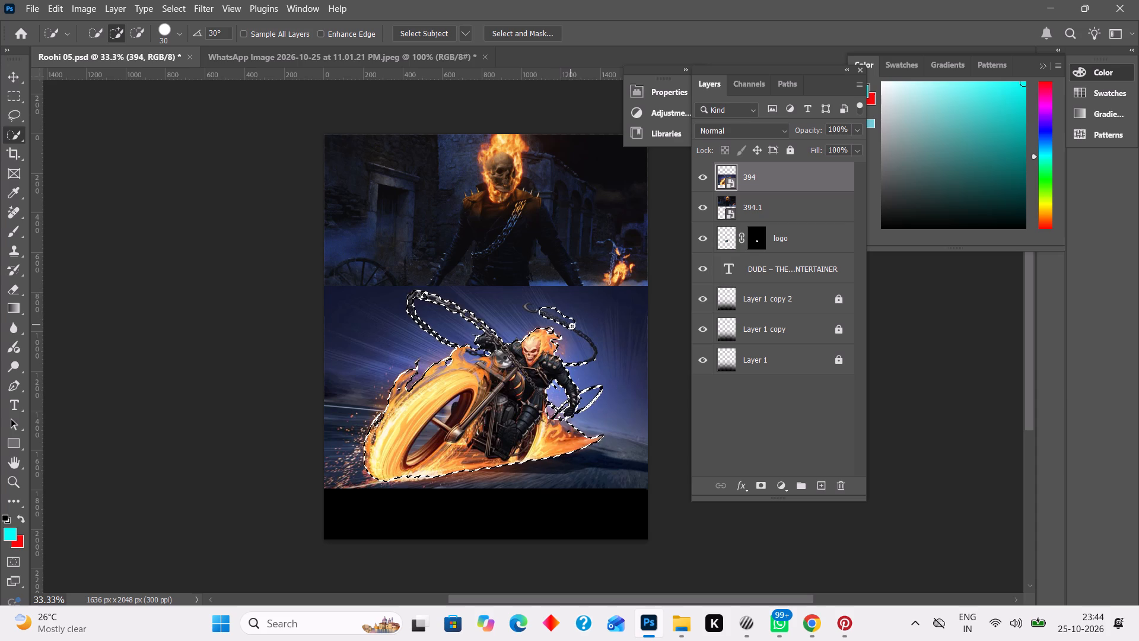
{"action": "left_click_drag", "start_coordinate": [572, 326], "coordinate": [587, 338]}
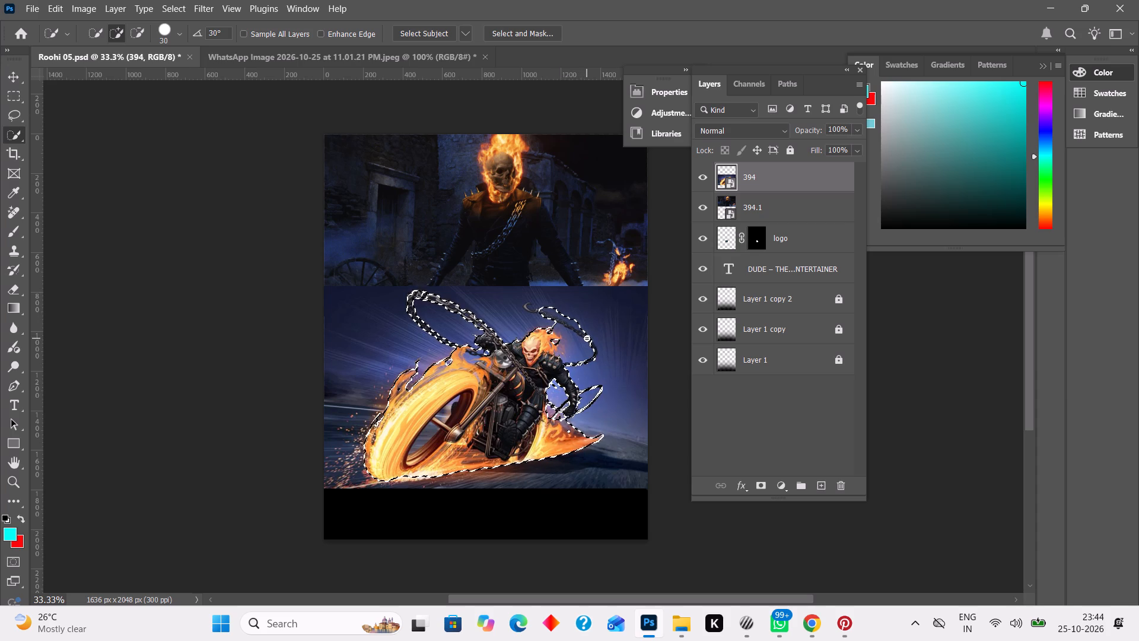
{"action": "key", "text": "ctrl+z"}
{"action": "left_click", "coordinate": [587, 338]}
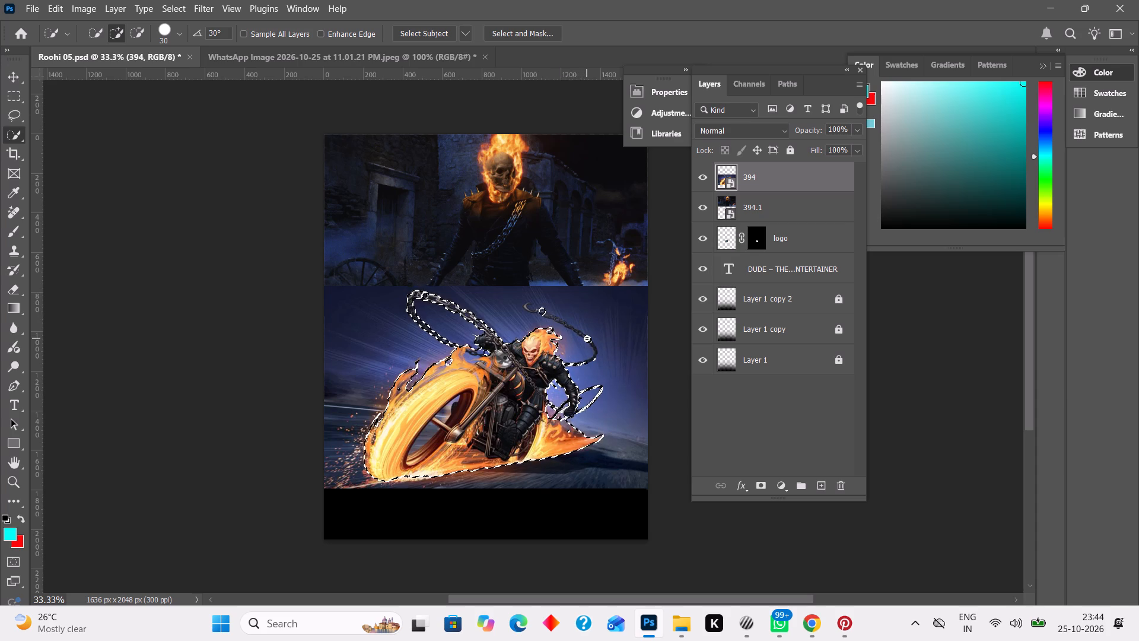
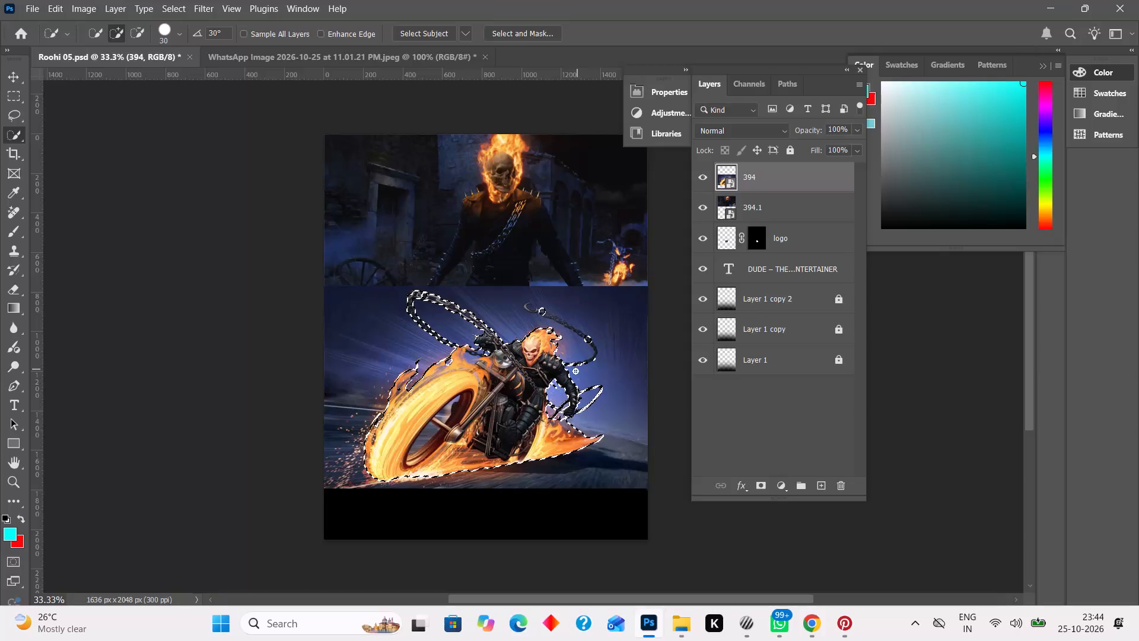
Add the tip of the loose chain above the flaming head to the selection with Quick Selection, undoing the surplus strokes.
{"action": "left_click", "coordinate": [529, 304]}
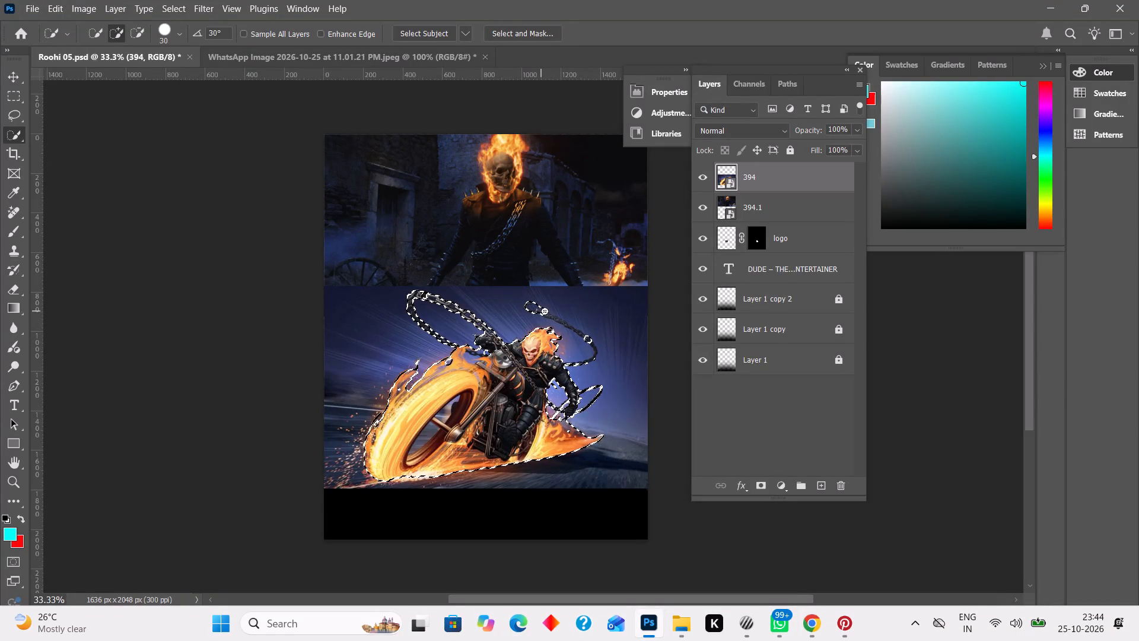
{"action": "left_click_drag", "start_coordinate": [545, 313], "coordinate": [551, 315]}
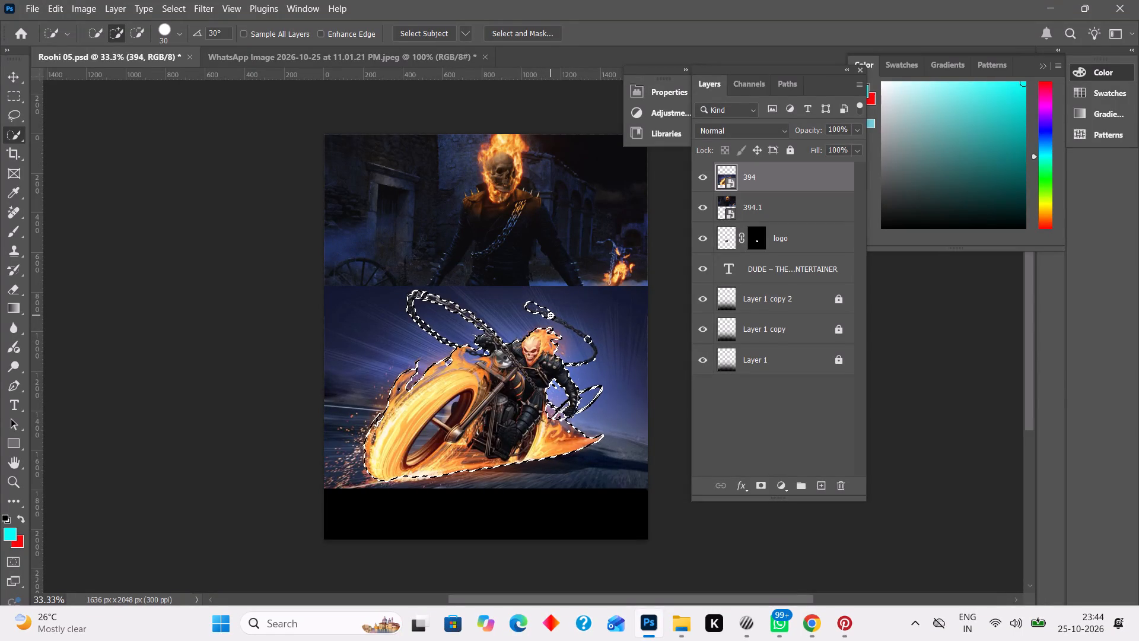
{"action": "double_click", "coordinate": [556, 320]}
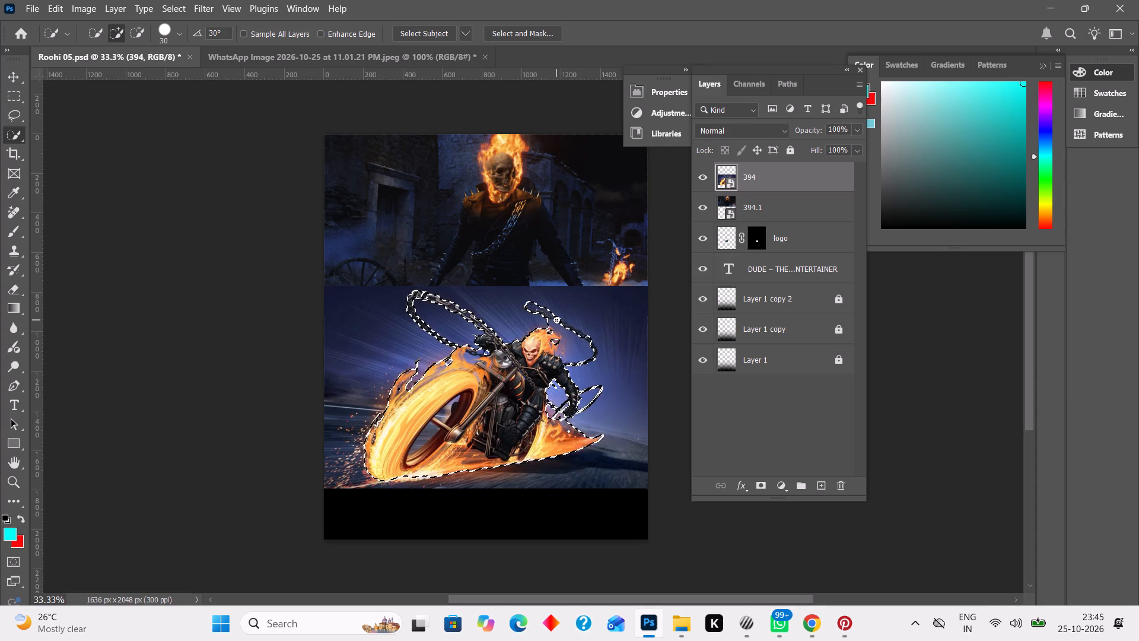
{"action": "key", "text": "ctrl+z"}
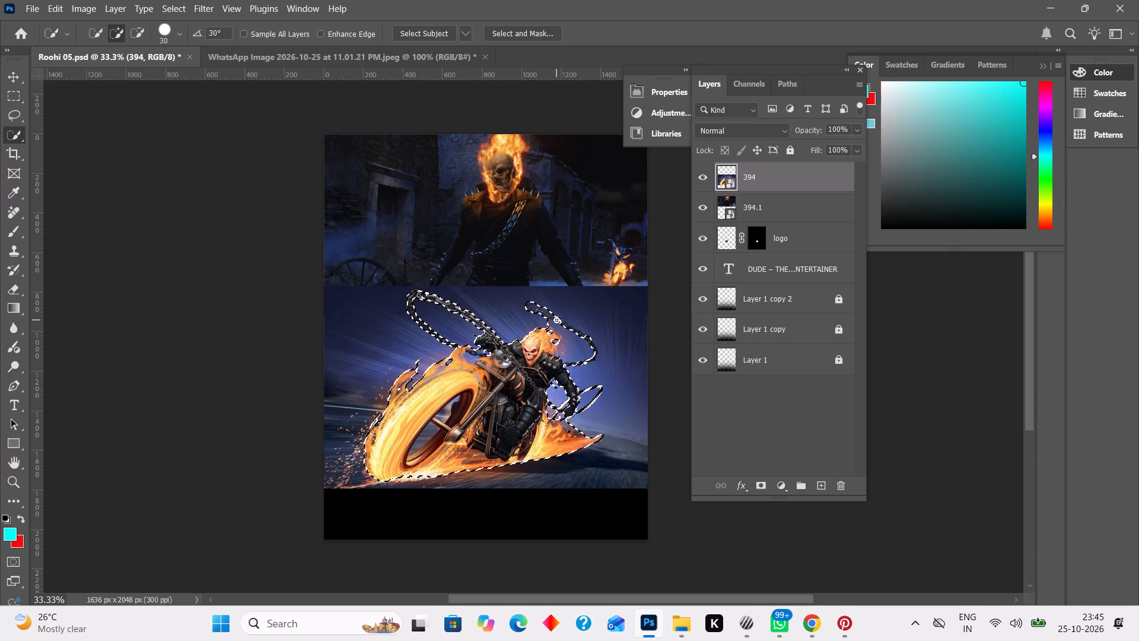
{"action": "key", "text": "ctrl+z"}
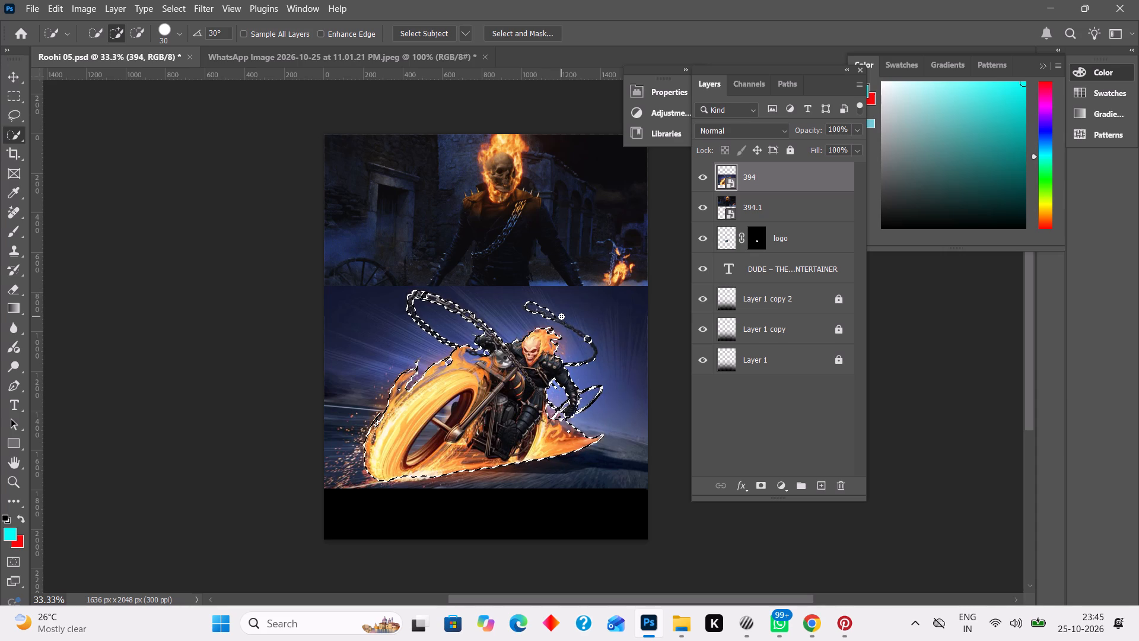
Extend the selection along the chain's outer curve beside the rider's shoulder with short Quick Selection strokes, undoing the stroke that takes in background.
{"action": "left_click", "coordinate": [596, 356]}
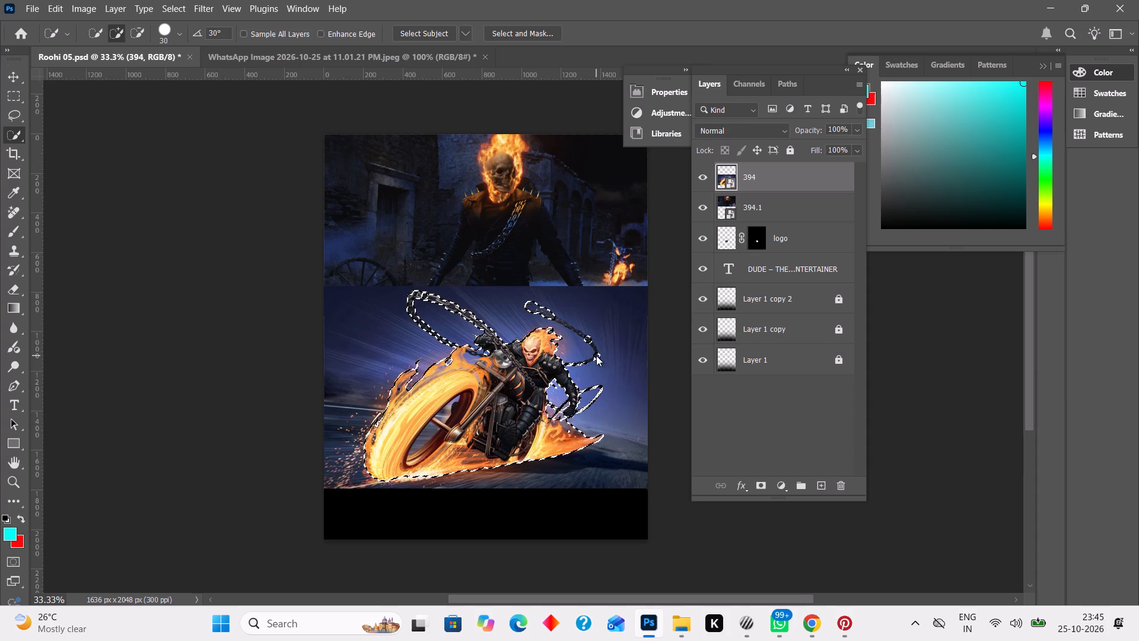
{"action": "left_click", "coordinate": [597, 348]}
{"action": "left_click_drag", "start_coordinate": [597, 348], "coordinate": [592, 337]}
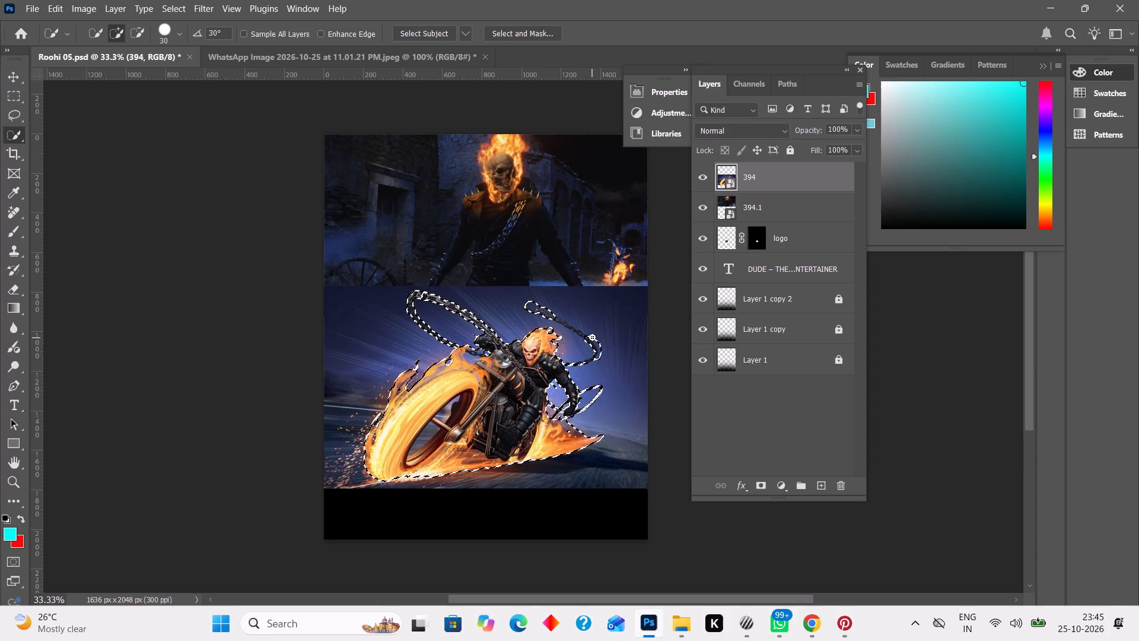
{"action": "left_click_drag", "start_coordinate": [592, 337], "coordinate": [577, 328]}
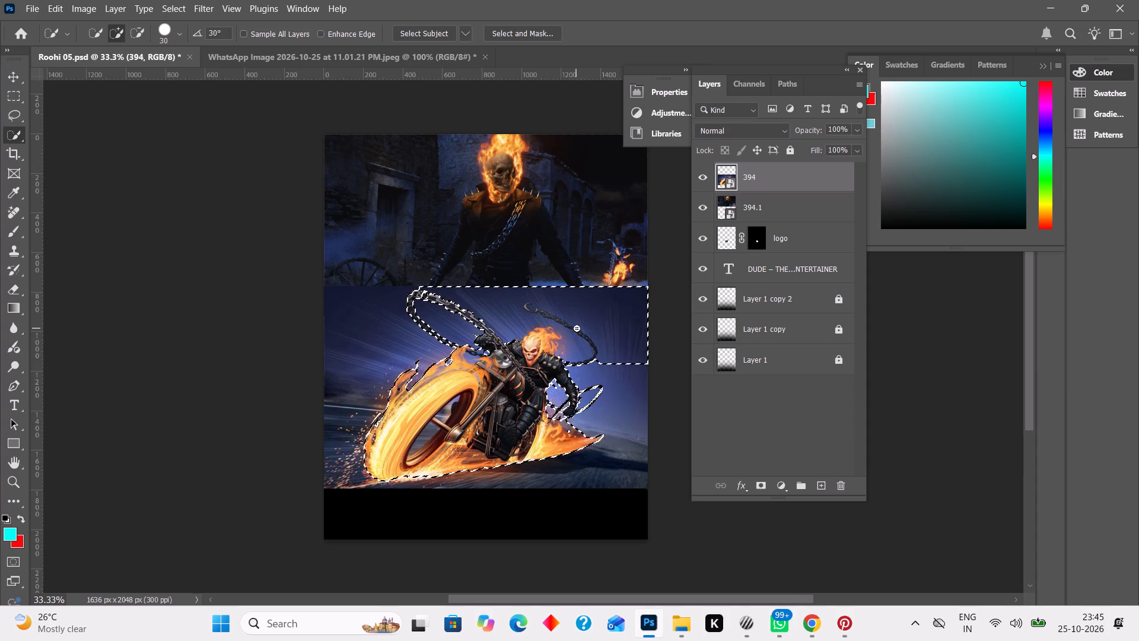
{"action": "left_click_drag", "start_coordinate": [577, 328], "coordinate": [590, 347]}
{"action": "key", "text": "ctrl+z"}
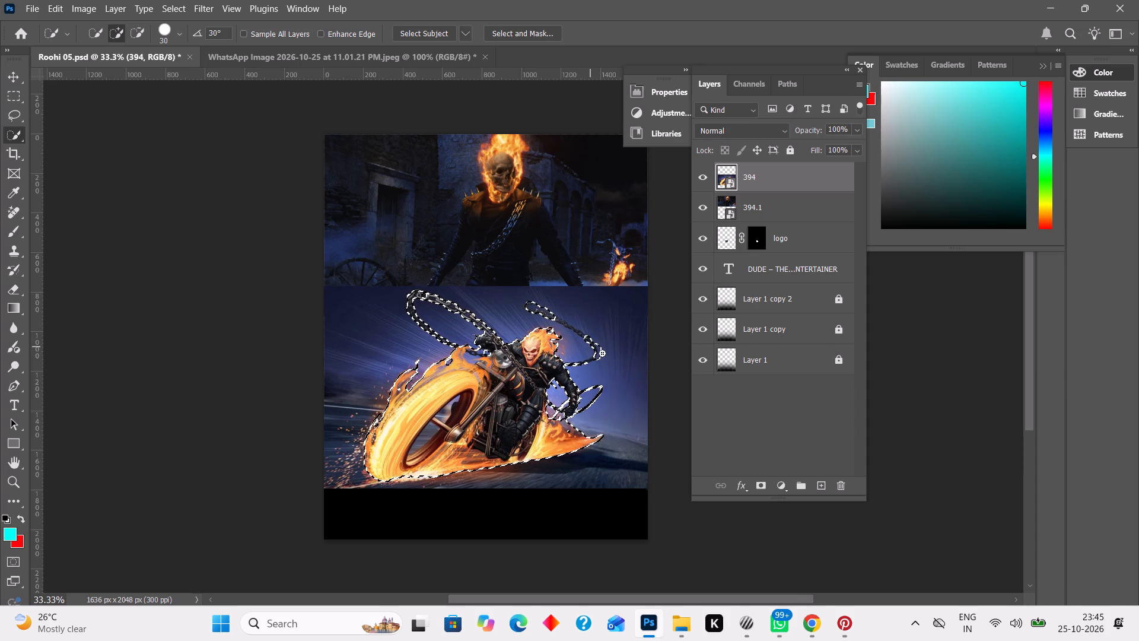
{"action": "left_click", "coordinate": [585, 336]}
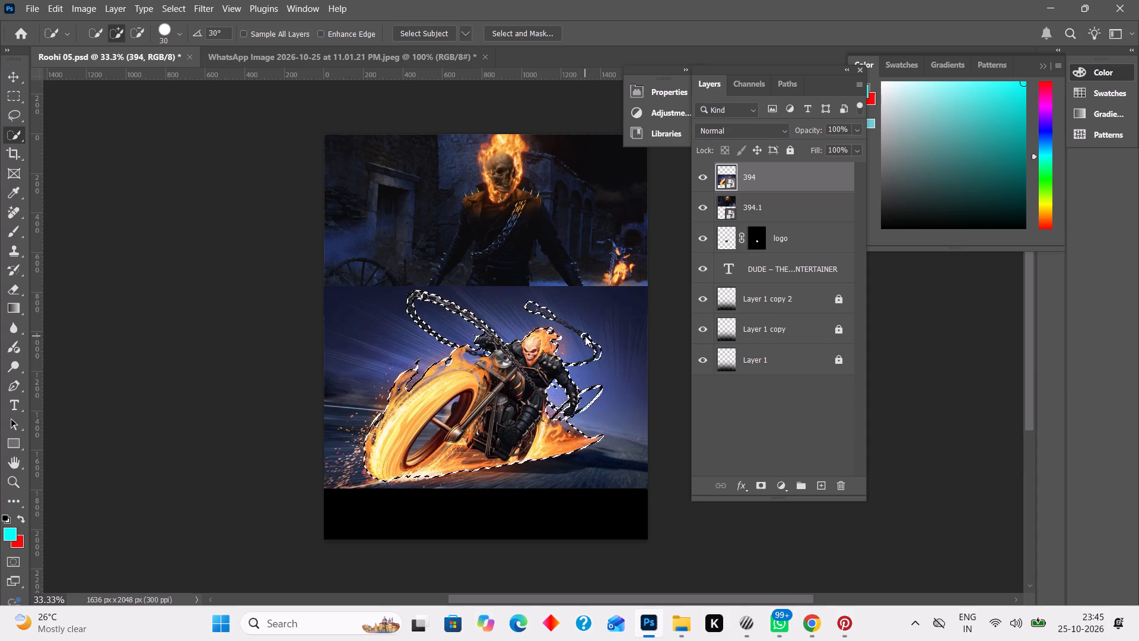
{"action": "left_click", "coordinate": [581, 332]}
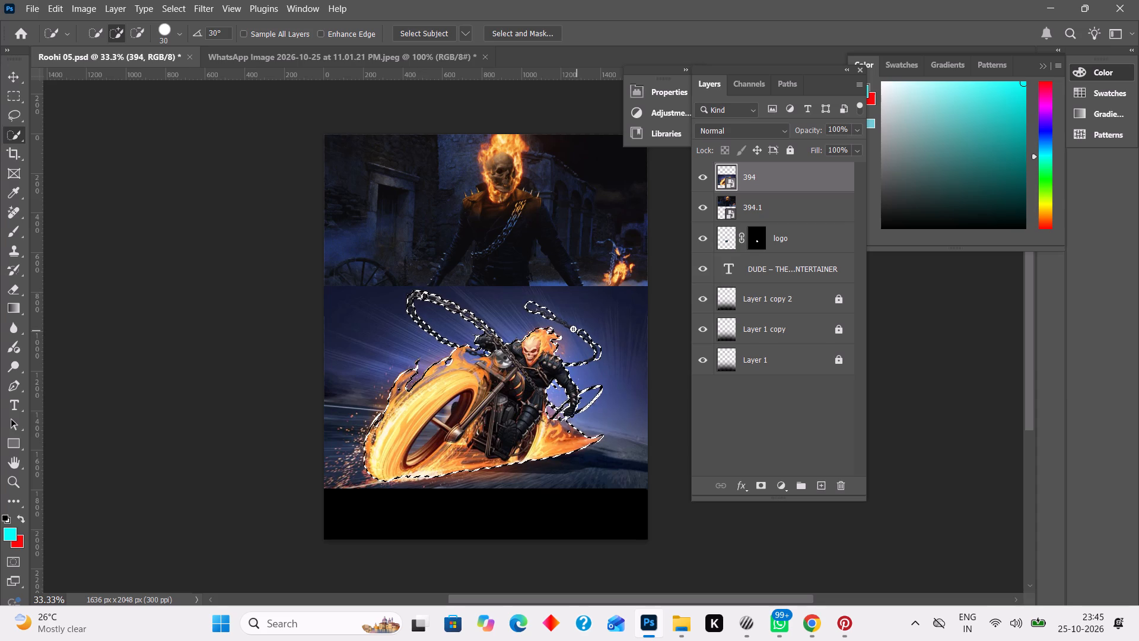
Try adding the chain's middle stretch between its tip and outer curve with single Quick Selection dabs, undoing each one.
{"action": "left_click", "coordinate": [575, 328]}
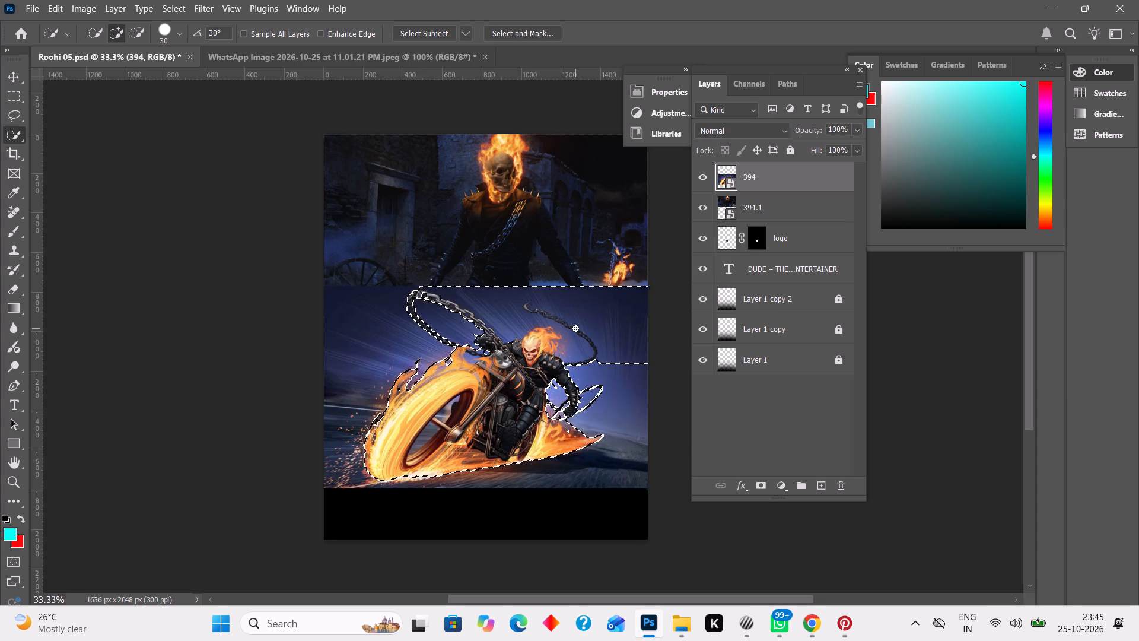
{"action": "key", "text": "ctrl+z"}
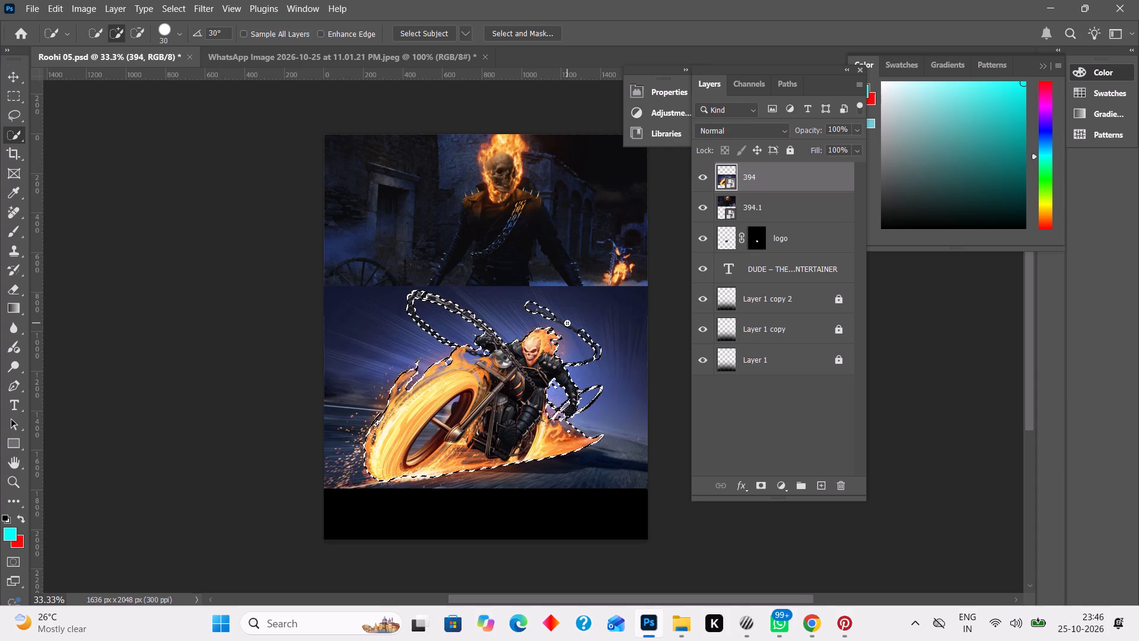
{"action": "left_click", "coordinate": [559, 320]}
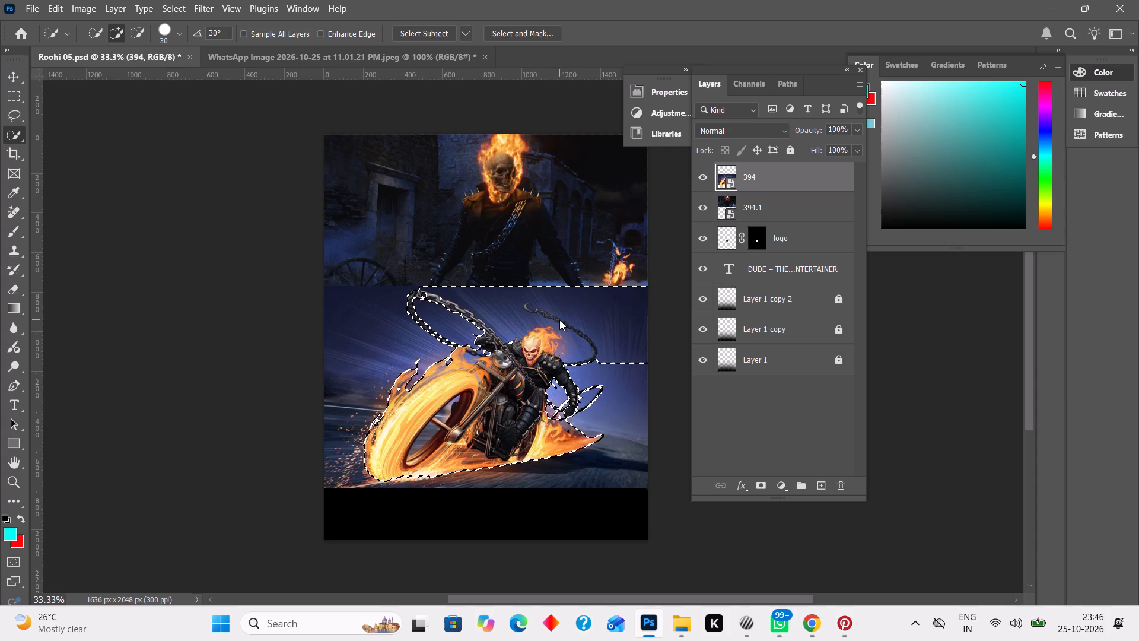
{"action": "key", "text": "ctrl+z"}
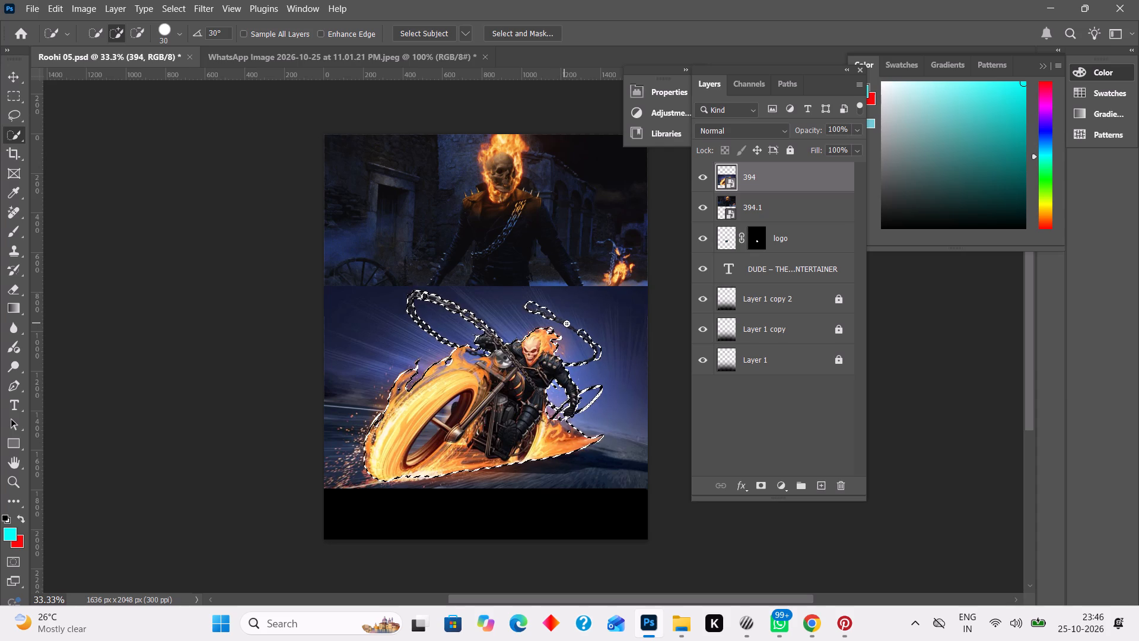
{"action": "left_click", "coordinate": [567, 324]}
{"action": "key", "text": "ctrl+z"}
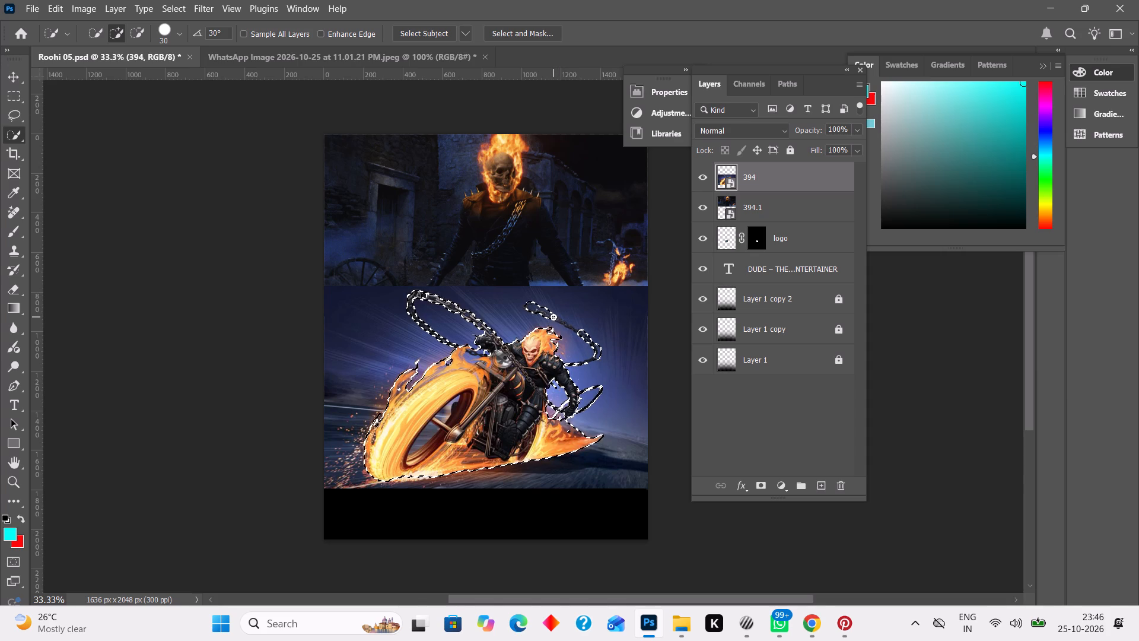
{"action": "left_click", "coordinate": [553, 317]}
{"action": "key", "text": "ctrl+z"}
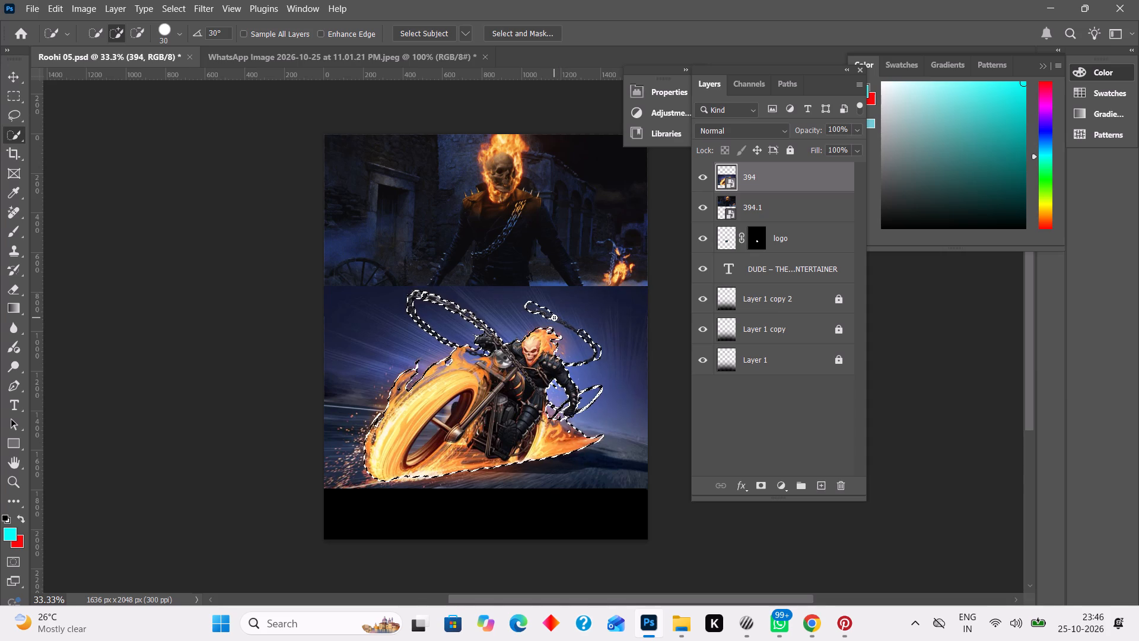
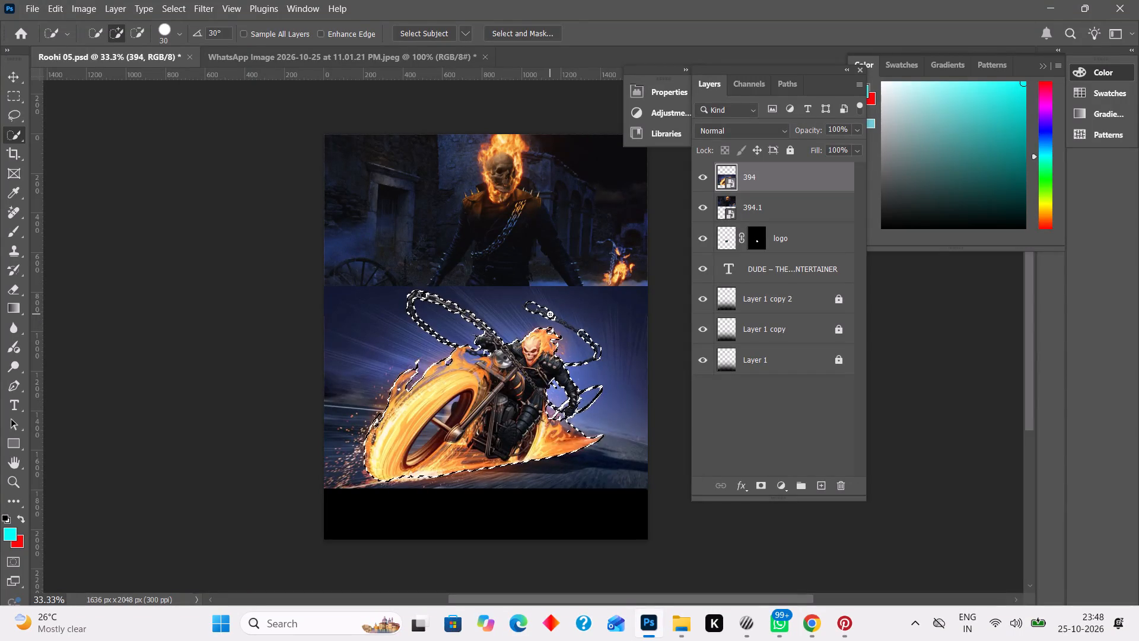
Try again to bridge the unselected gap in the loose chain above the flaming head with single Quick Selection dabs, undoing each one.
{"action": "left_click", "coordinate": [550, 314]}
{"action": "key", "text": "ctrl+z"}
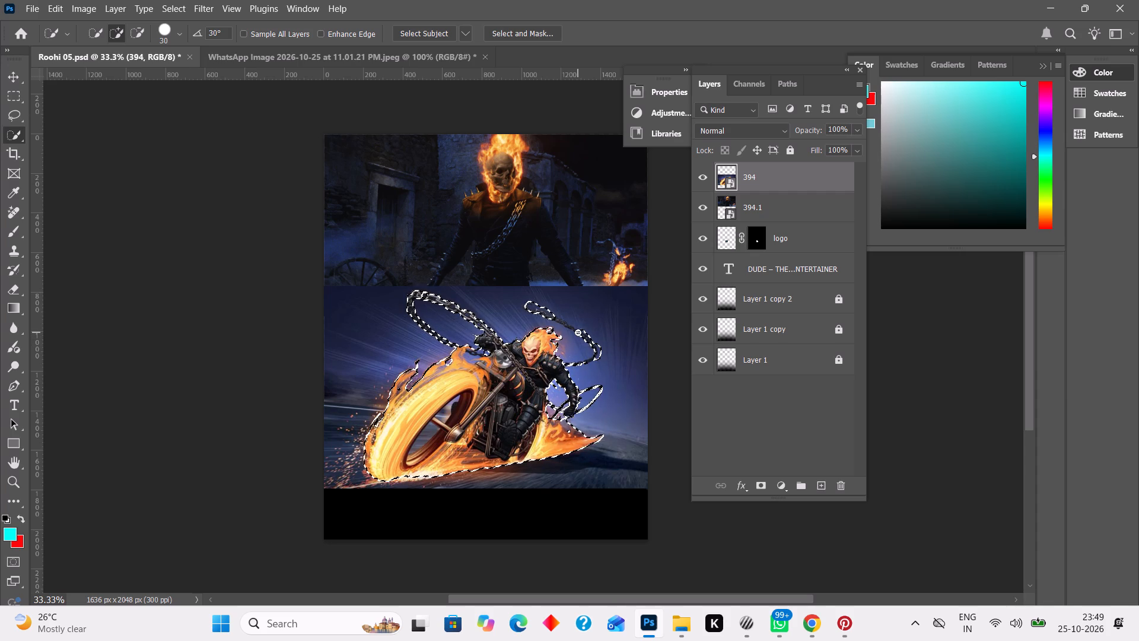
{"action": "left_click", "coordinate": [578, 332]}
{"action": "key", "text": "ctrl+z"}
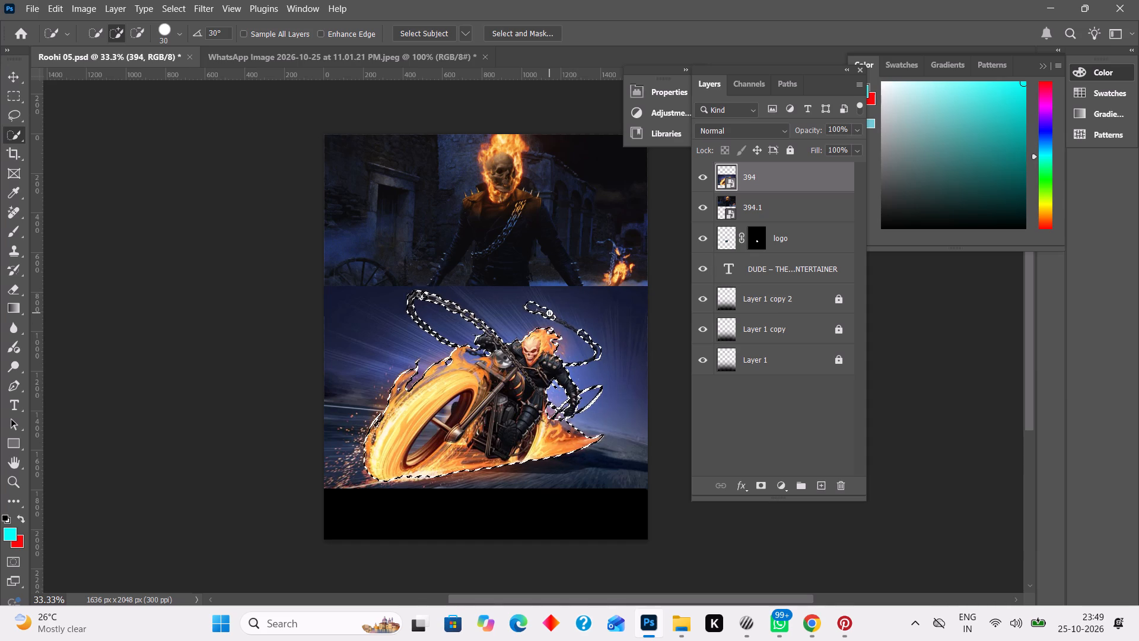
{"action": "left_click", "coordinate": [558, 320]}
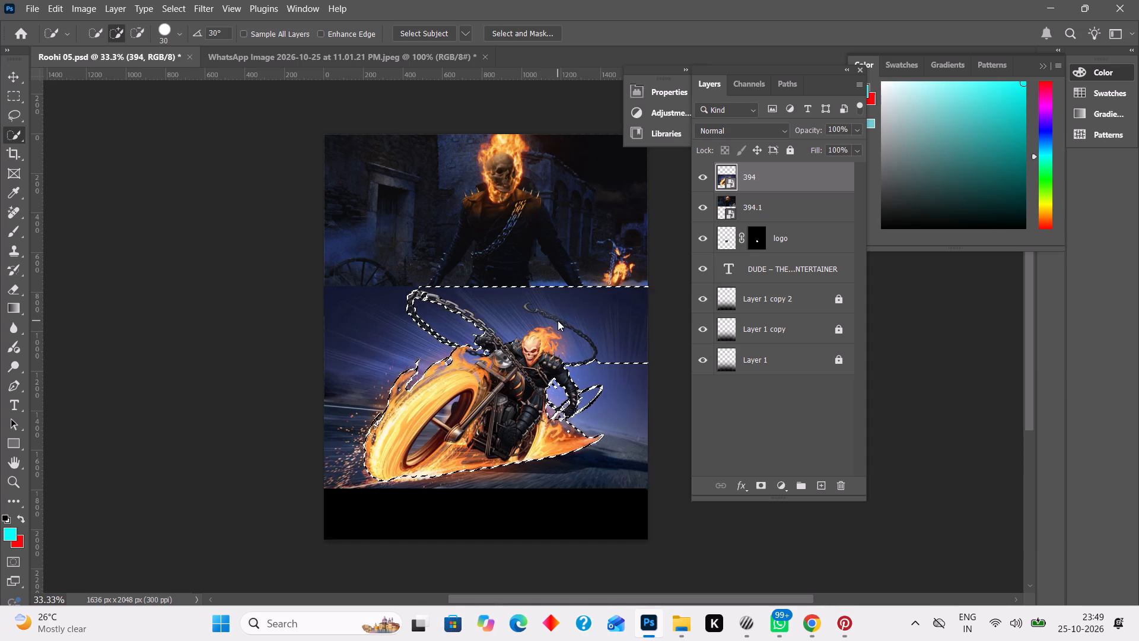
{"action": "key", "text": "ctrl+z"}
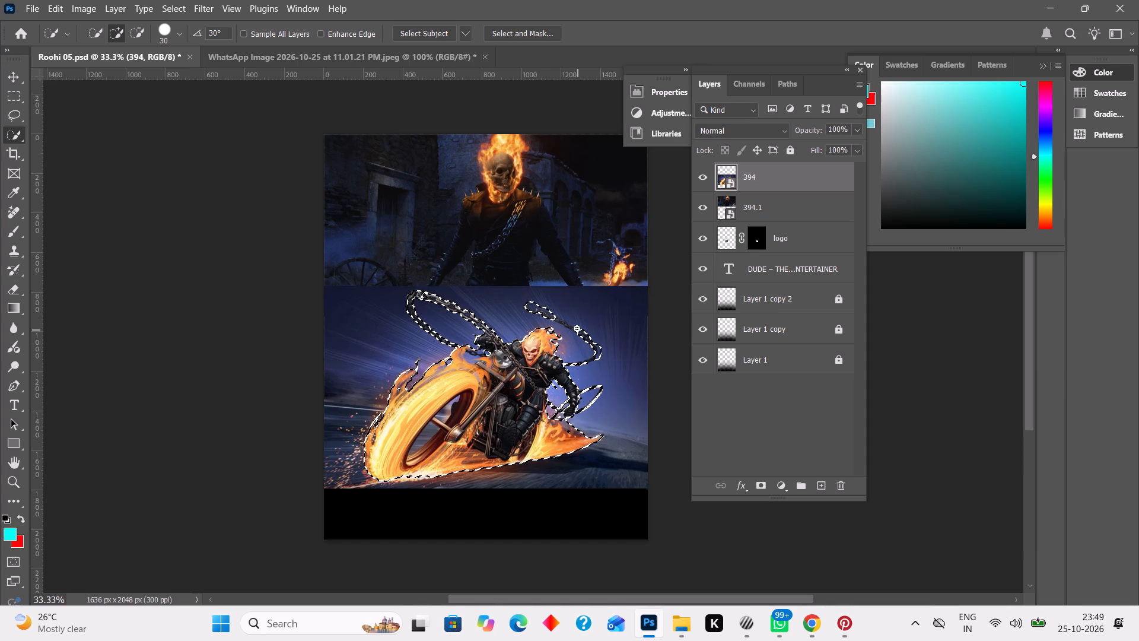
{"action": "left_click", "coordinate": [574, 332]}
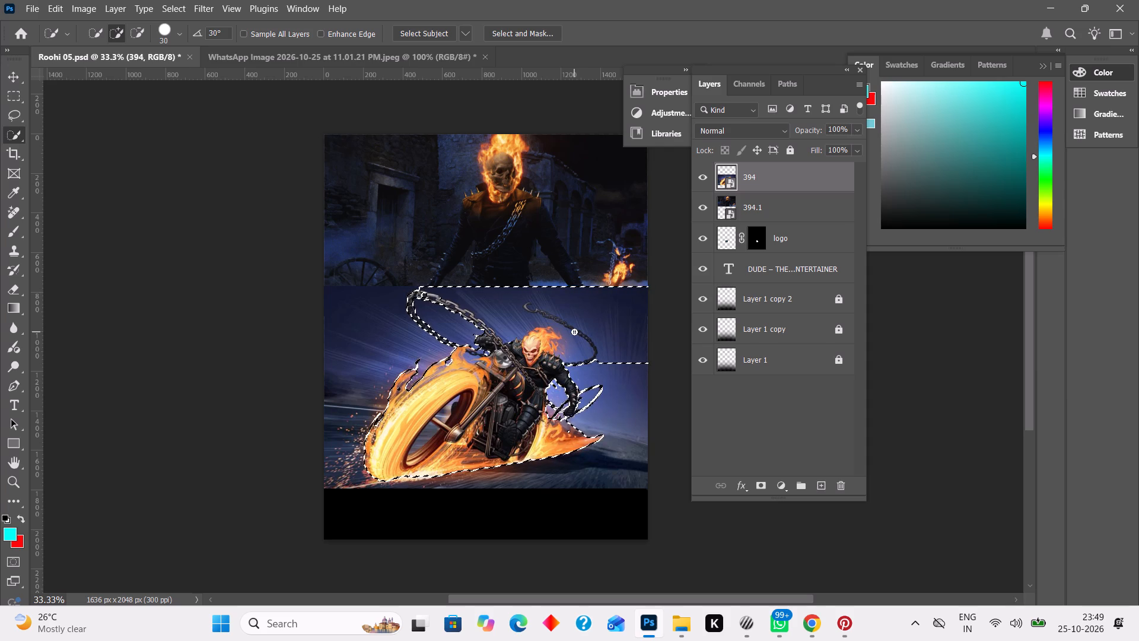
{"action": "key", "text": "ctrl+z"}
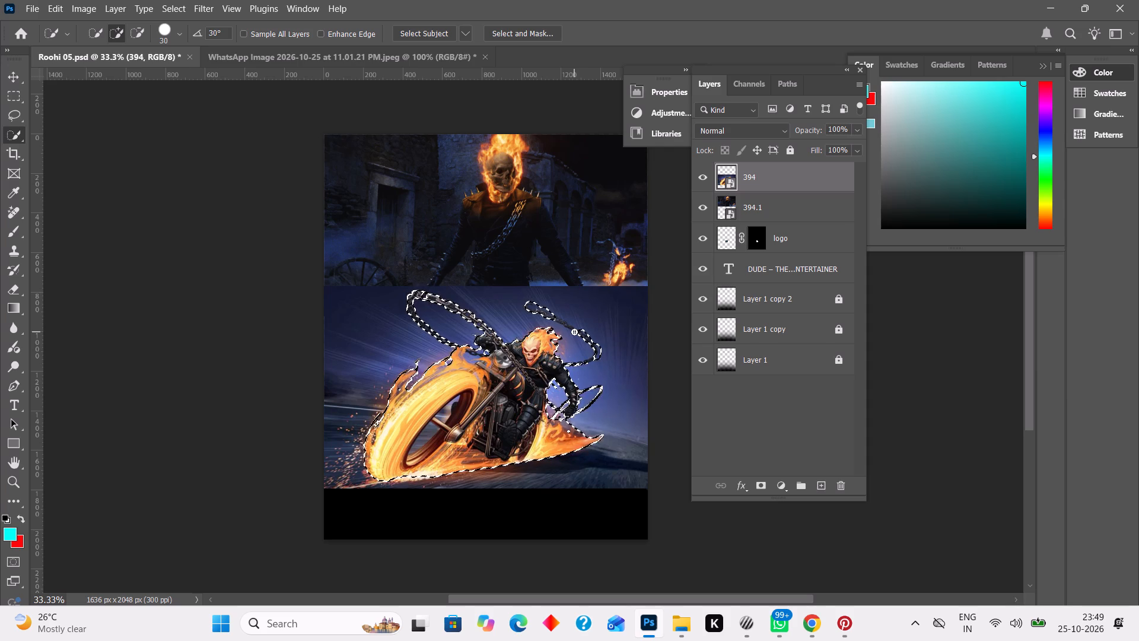
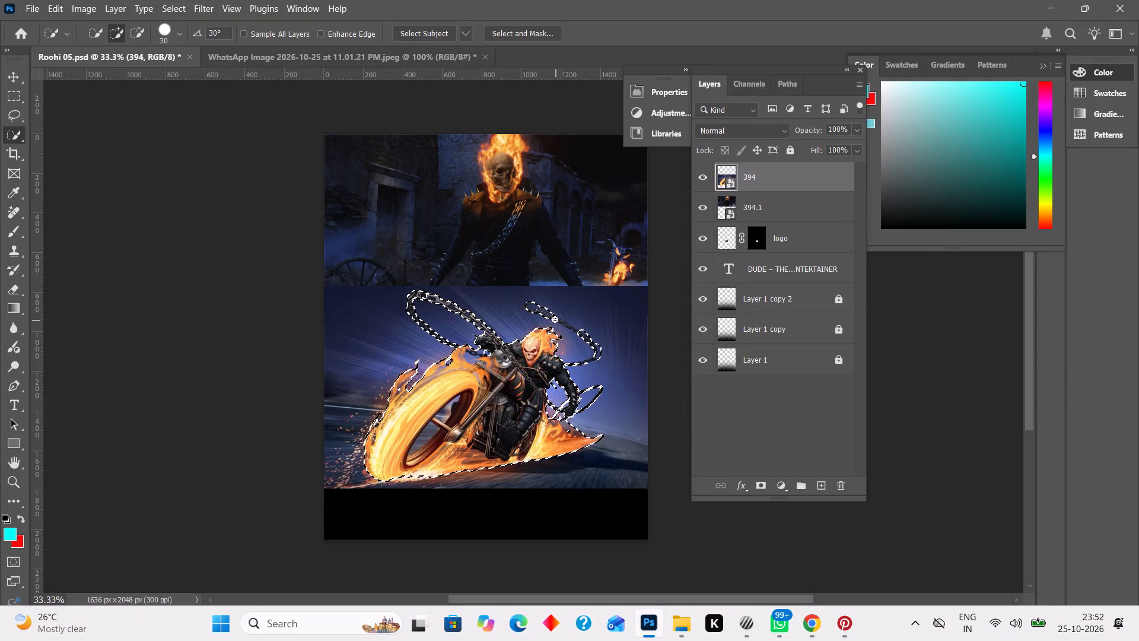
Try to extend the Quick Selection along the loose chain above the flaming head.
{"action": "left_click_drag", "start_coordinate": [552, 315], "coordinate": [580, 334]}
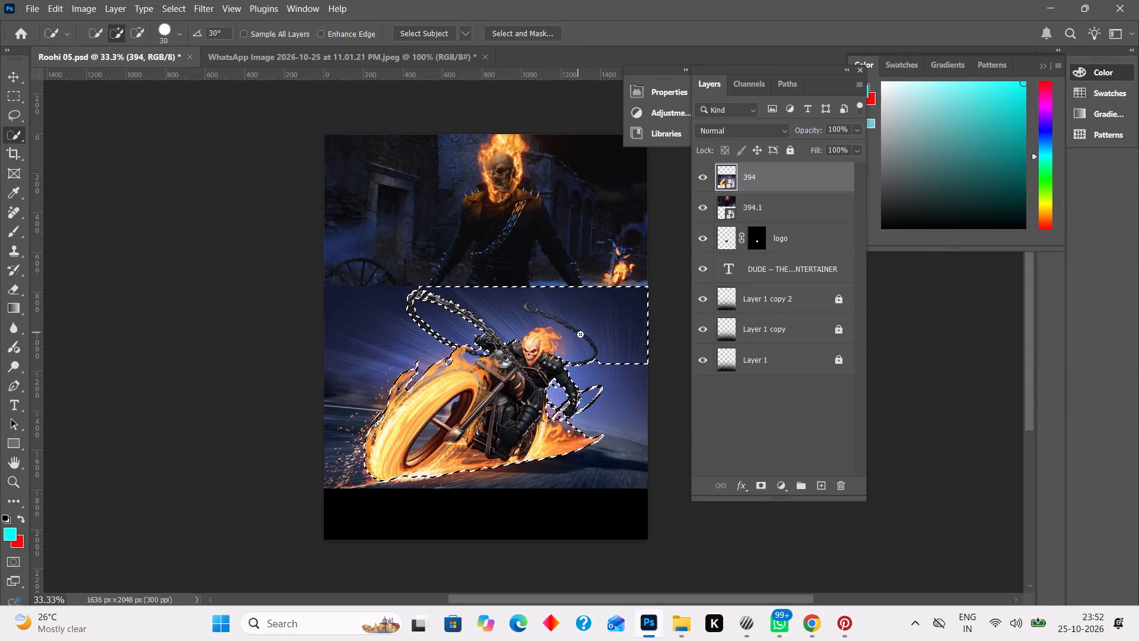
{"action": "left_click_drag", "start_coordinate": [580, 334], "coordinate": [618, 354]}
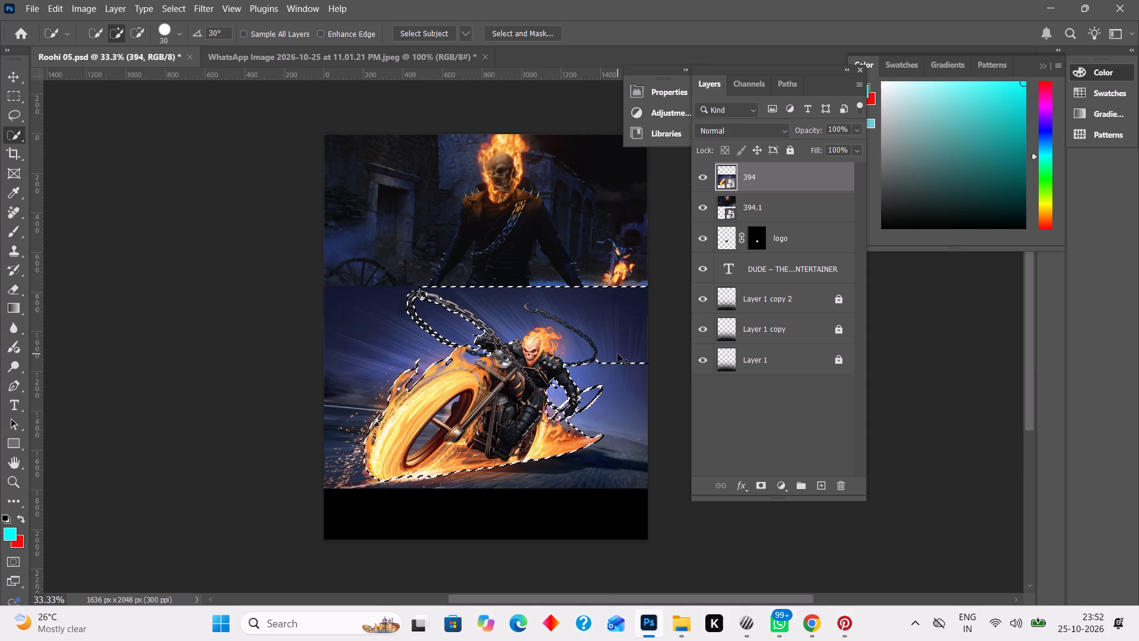
Undo the selections and both Ghost Rider image placements, back to the template with only the logo, title and gradient layers.
{"action": "key", "text": "ctrl+z"}
{"action": "key", "text": "ctrl+z"}
{"action": "key", "text": "ctrl+z"}
{"action": "key", "text": "ctrl+z"}
{"action": "key", "text": "ctrl+z"}
{"action": "key", "text": "ctrl+z"}
{"action": "key", "text": "ctrl+z"}
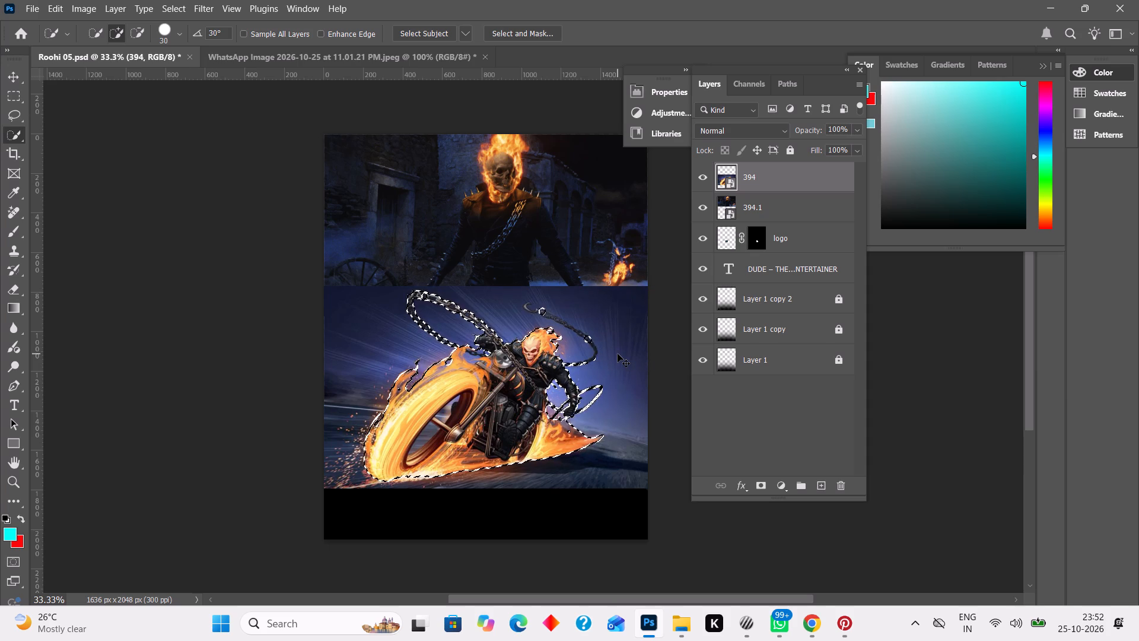
{"action": "key", "text": "ctrl+z"}
{"action": "key", "text": "ctrl+z"}
{"action": "key", "text": "ctrl+z"}
{"action": "key", "text": "ctrl+z"}
{"action": "key", "text": "ctrl+z"}
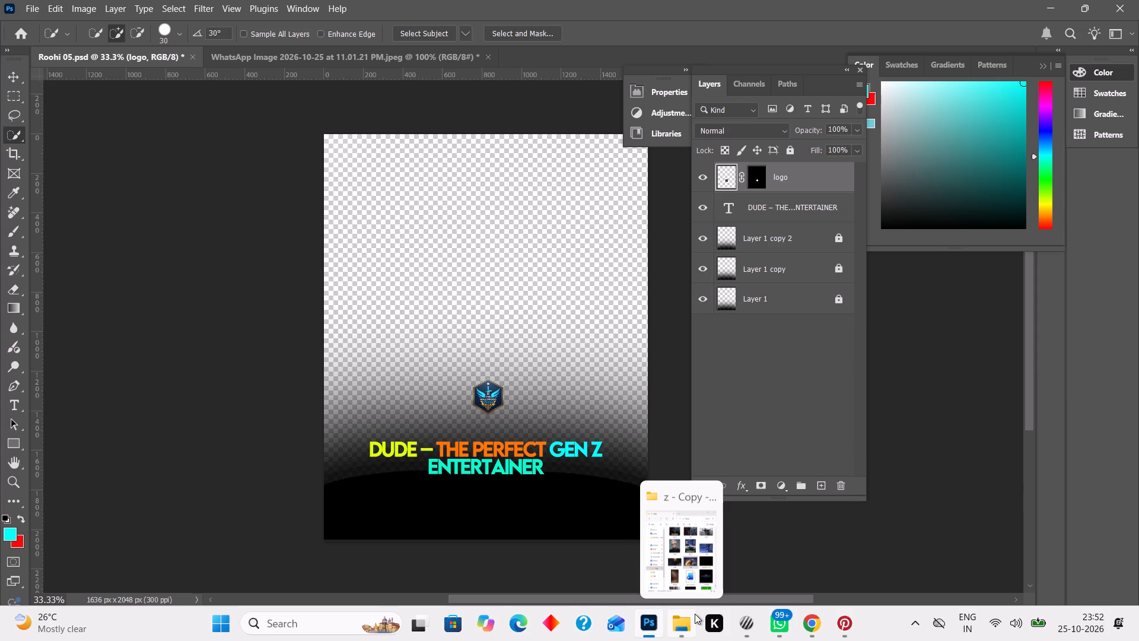
{"action": "key", "text": "ctrl+x"}
{"action": "key", "text": "ctrl+x"}
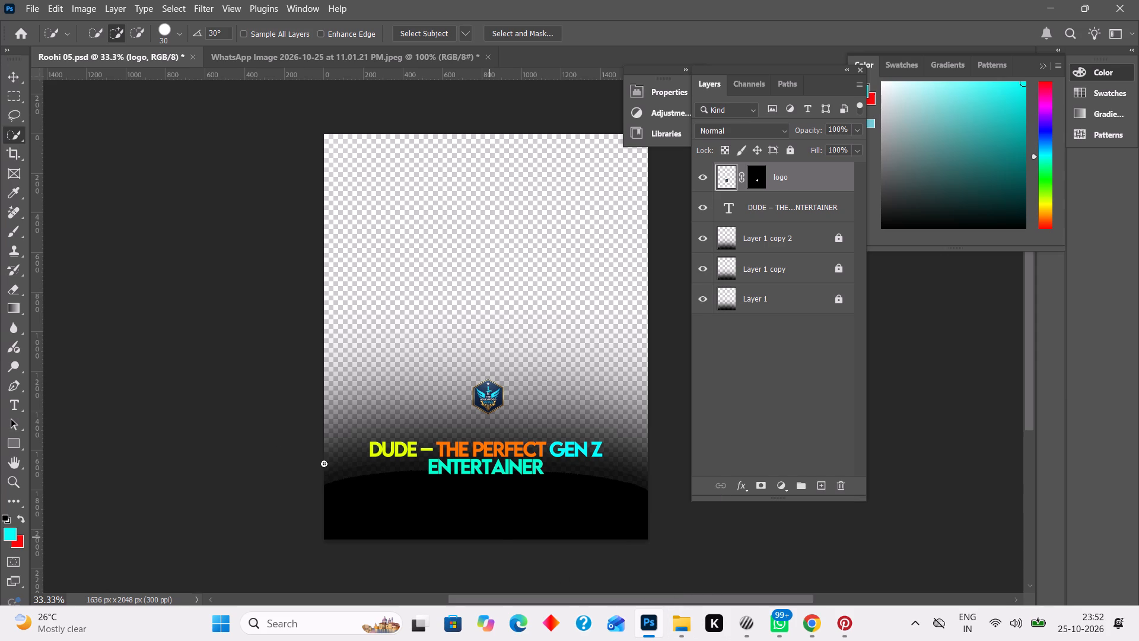
Place image 394.1 from the z - Copy folder and move it up to the top of the canvas, at Y 460 px.
{"action": "left_click", "coordinate": [14, 72]}
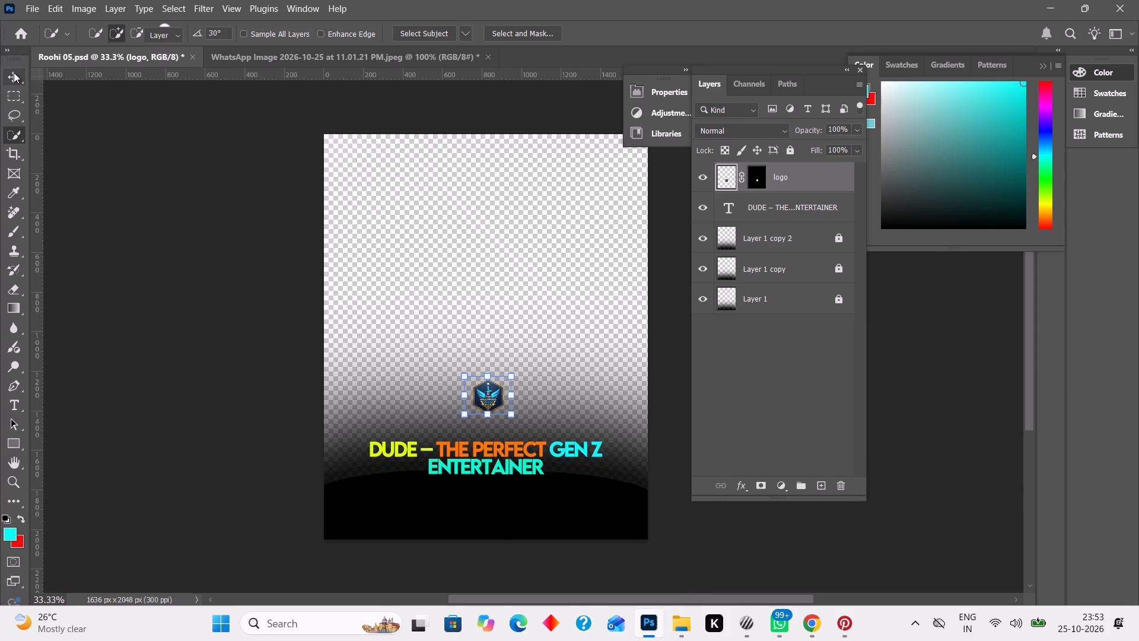
{"action": "left_click", "coordinate": [680, 627]}
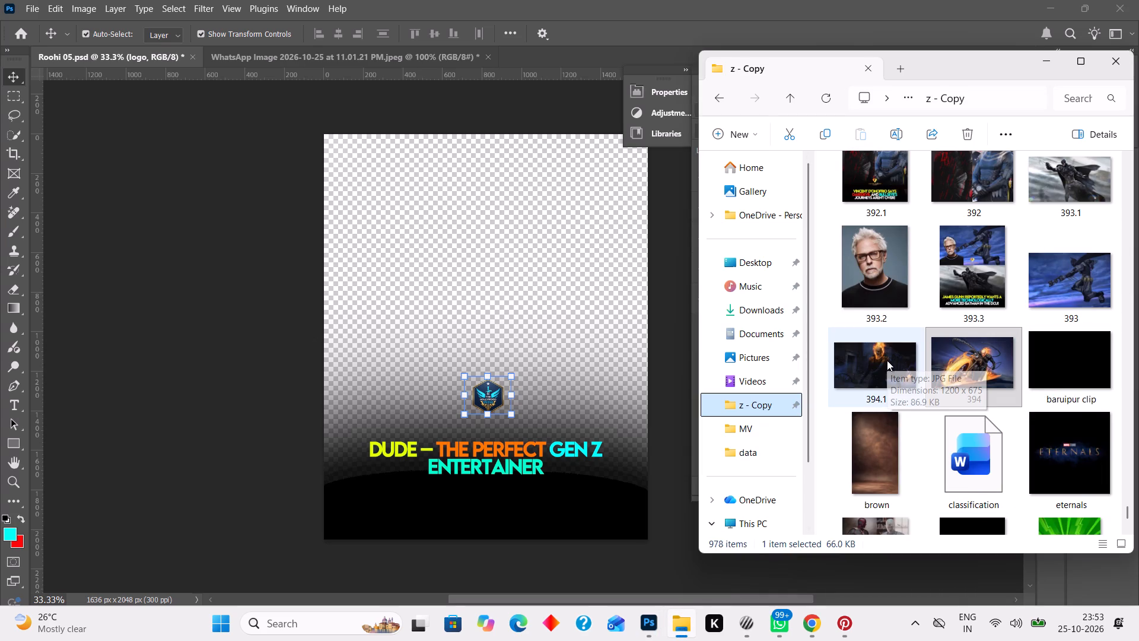
{"action": "left_click_drag", "start_coordinate": [887, 360], "coordinate": [495, 265]}
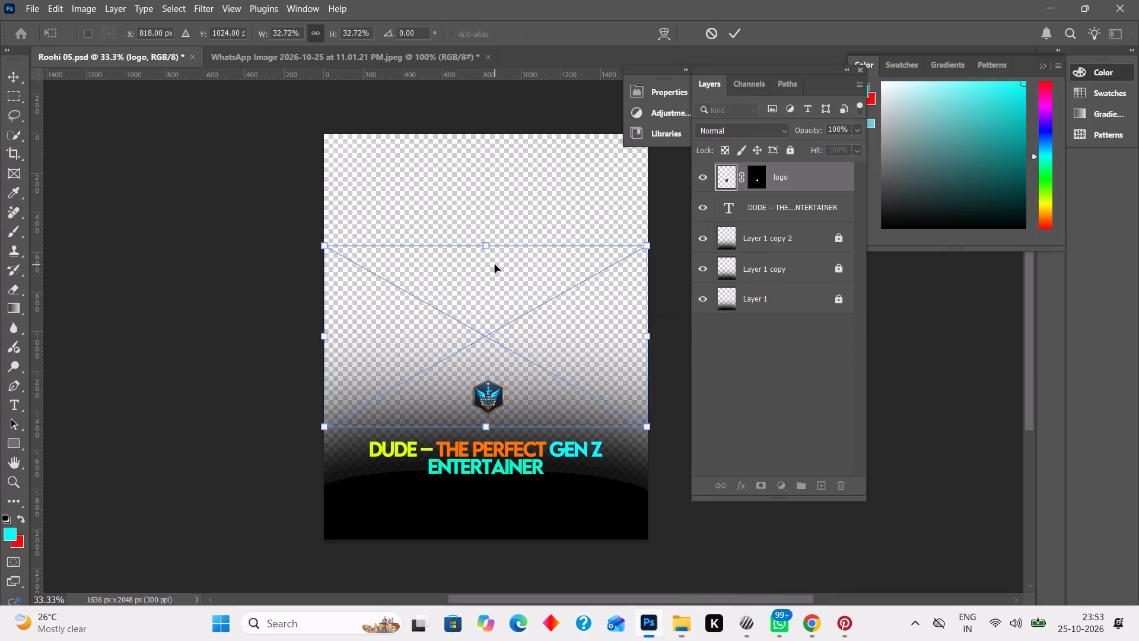
{"action": "key", "text": "Up"}
{"action": "key", "text": "Up"}
{"action": "key", "text": "Up"}
{"action": "key", "text": "Up"}
{"action": "key", "text": "Up"}
{"action": "key", "text": "Up"}
{"action": "key", "text": "Up"}
{"action": "key", "text": "Up"}
{"action": "key", "text": "Up"}
{"action": "key", "text": "Up"}
{"action": "key", "text": "Up"}
{"action": "key", "text": "Up"}
{"action": "key", "text": "Up"}
{"action": "key", "text": "Up"}
{"action": "key", "text": "Up"}
{"action": "key", "text": "Up"}
{"action": "key", "text": "Up"}
{"action": "key", "text": "Up"}
{"action": "key", "text": "Up"}
{"action": "key", "text": "Up"}
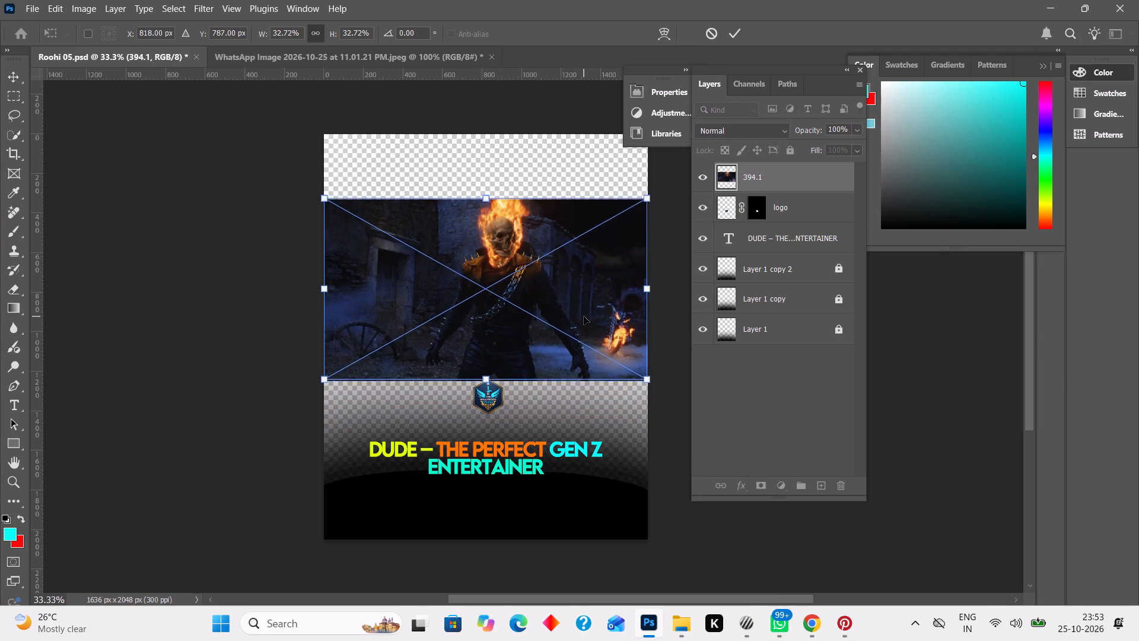
{"action": "key", "text": "Up"}
{"action": "key", "text": "Up"}
{"action": "key", "text": "Up"}
{"action": "key", "text": "Up"}
{"action": "key", "text": "Up"}
{"action": "key", "text": "Up"}
{"action": "key", "text": "Up"}
{"action": "key", "text": "Up"}
{"action": "key", "text": "Up"}
{"action": "key", "text": "Up"}
{"action": "key", "text": "Up"}
{"action": "key", "text": "Up"}
{"action": "key", "text": "Up"}
{"action": "key", "text": "Up"}
{"action": "key", "text": "Up"}
{"action": "key", "text": "Up"}
{"action": "key", "text": "Up"}
{"action": "key", "text": "Up"}
{"action": "key", "text": "Up"}
{"action": "key", "text": "Up"}
{"action": "key", "text": "Up"}
{"action": "key", "text": "Up"}
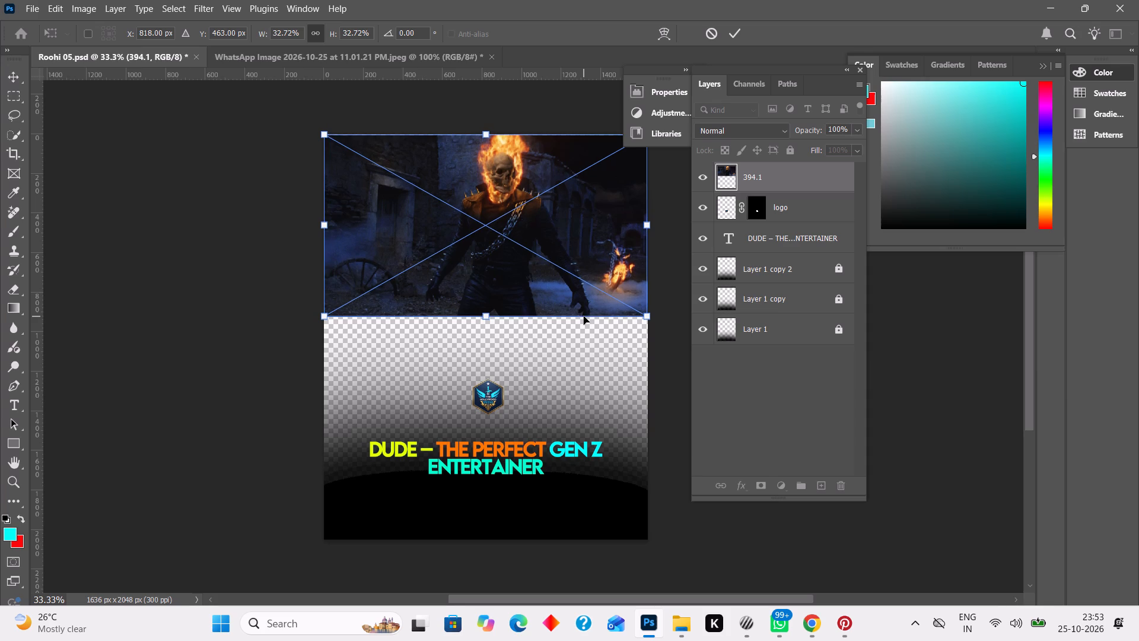
{"action": "key", "text": "Up"}
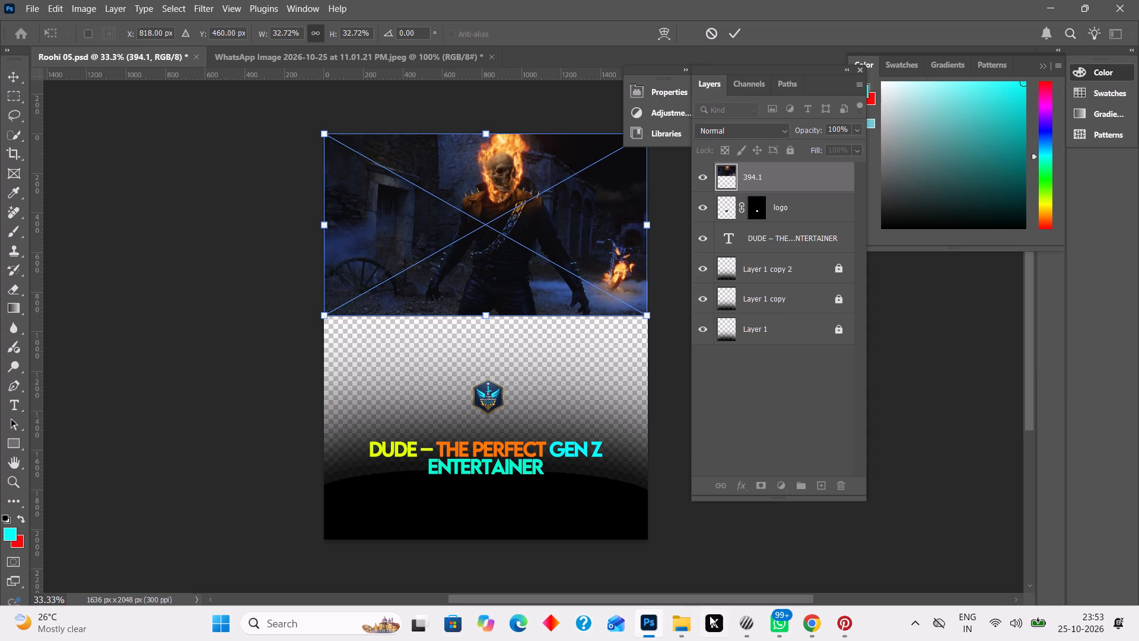
{"action": "left_click", "coordinate": [675, 620]}
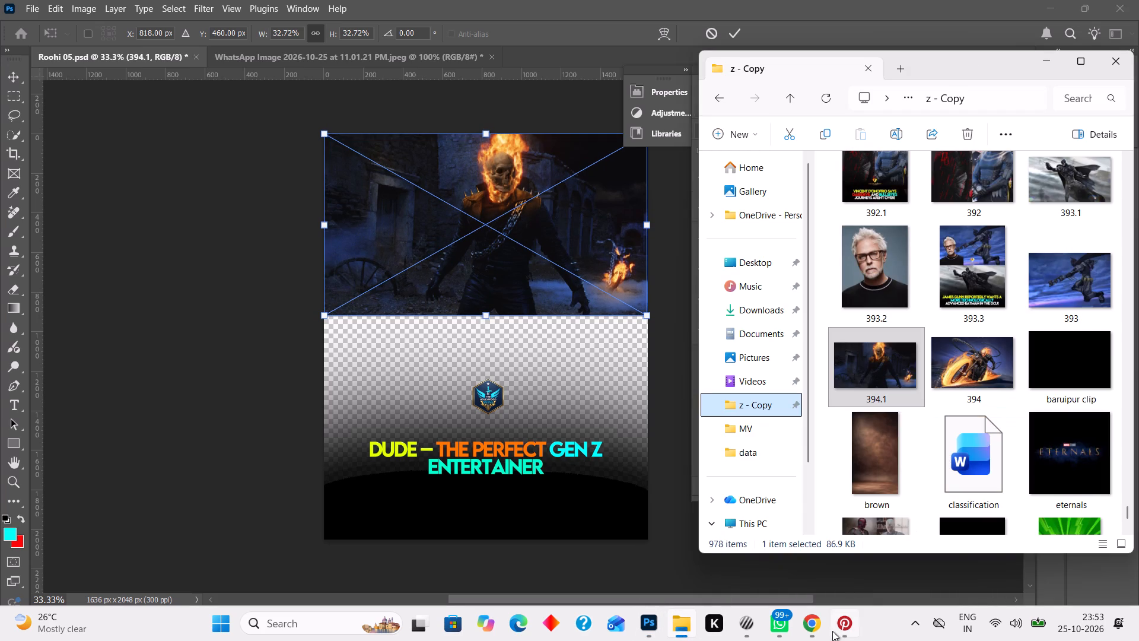
{"action": "triple_click", "coordinate": [848, 573]}
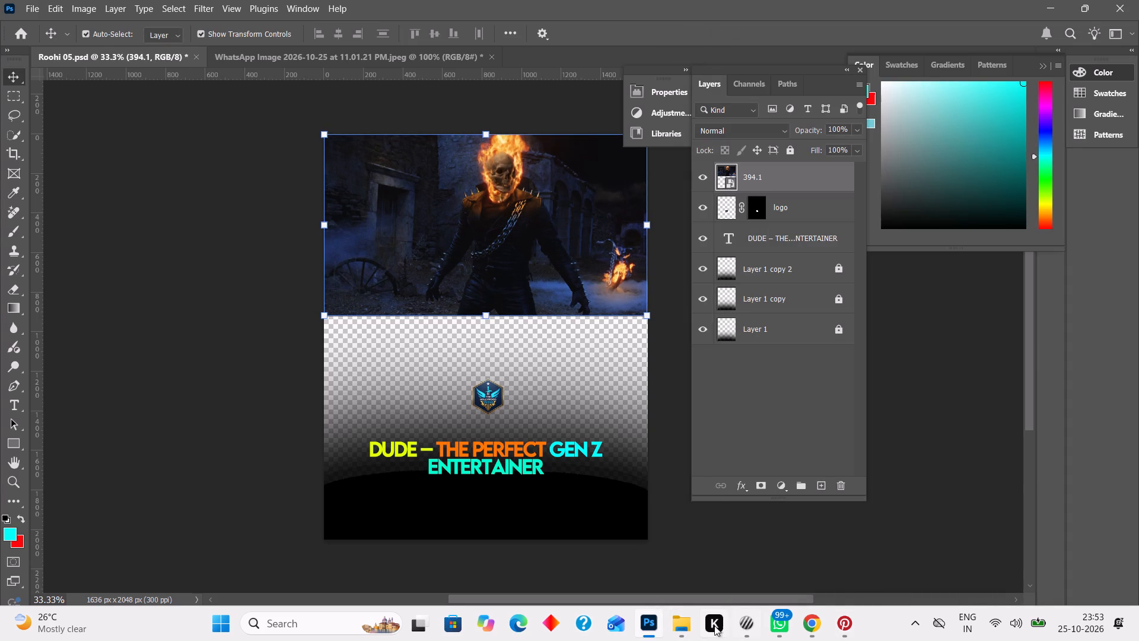
Place image 394 from the z - Copy folder below the flaming-skull picture, overlapping its lower edge, at Y 1300 px.
{"action": "left_click", "coordinate": [678, 625]}
{"action": "left_click_drag", "start_coordinate": [966, 361], "coordinate": [731, 375]}
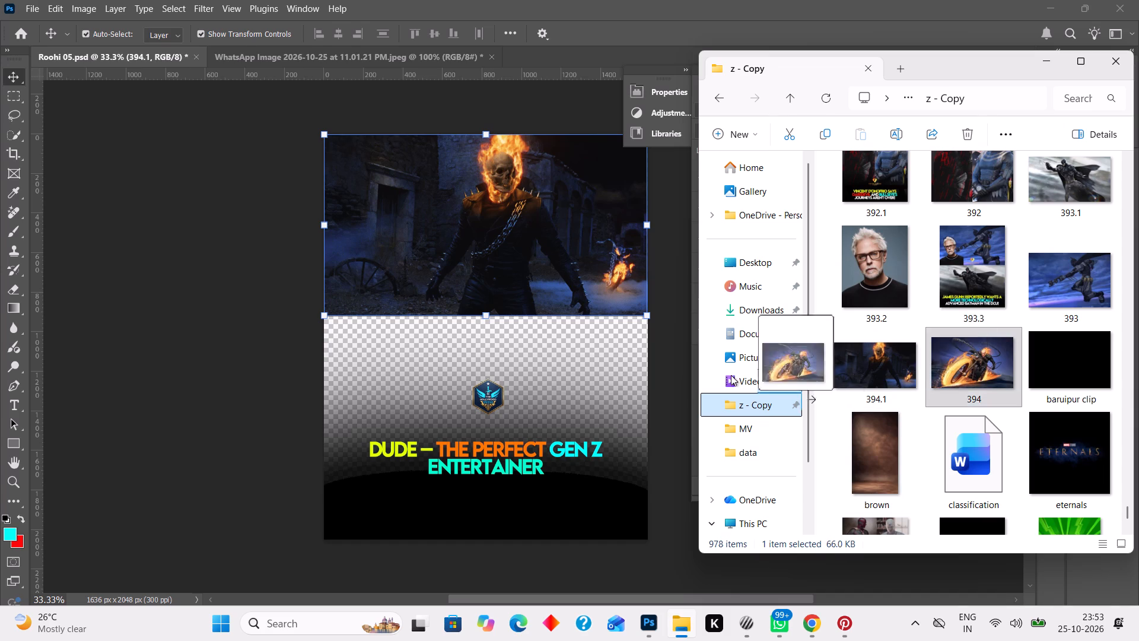
{"action": "left_click_drag", "start_coordinate": [731, 375], "coordinate": [563, 375]}
{"action": "key", "text": "Down"}
{"action": "key", "text": "Down"}
{"action": "key", "text": "Down"}
{"action": "key", "text": "Down"}
{"action": "key", "text": "Down"}
{"action": "key", "text": "Down"}
{"action": "key", "text": "Down"}
{"action": "key", "text": "Down"}
{"action": "key", "text": "Down"}
{"action": "key", "text": "Down"}
{"action": "key", "text": "Down"}
{"action": "key", "text": "Down"}
{"action": "key", "text": "Down"}
{"action": "key", "text": "Down"}
{"action": "key", "text": "Down"}
{"action": "key", "text": "Down"}
{"action": "key", "text": "Down"}
{"action": "key", "text": "Down"}
{"action": "key", "text": "Down"}
{"action": "key", "text": "Down"}
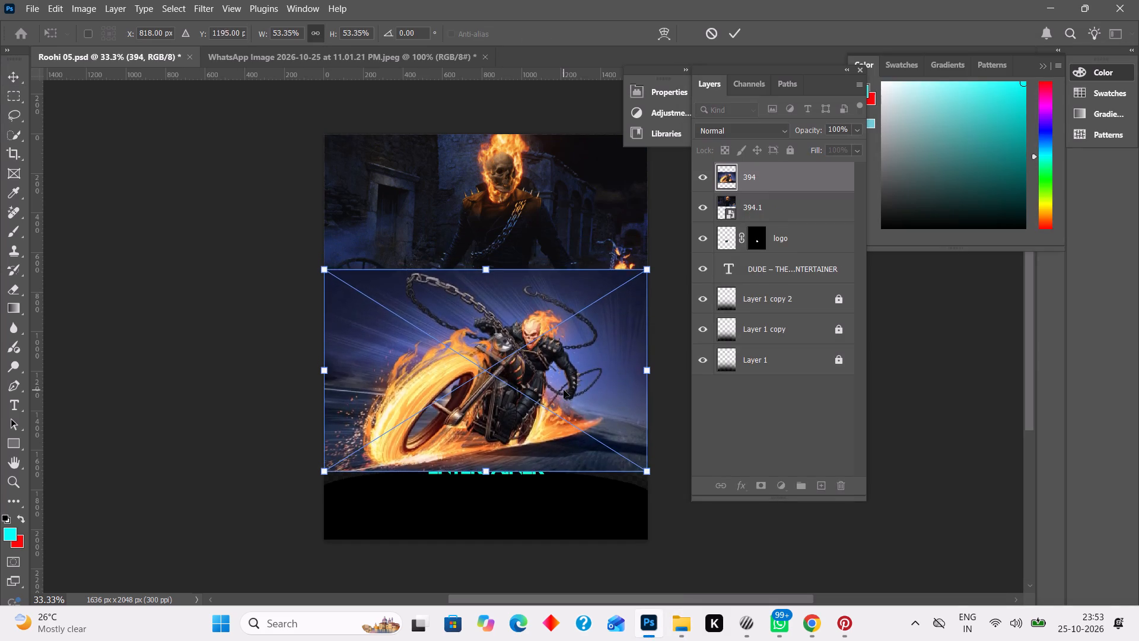
{"action": "key", "text": "Up"}
{"action": "key", "text": "Up"}
{"action": "key", "text": "Up"}
{"action": "key", "text": "Up"}
{"action": "key", "text": "Up"}
{"action": "key", "text": "Up"}
{"action": "key", "text": "Up"}
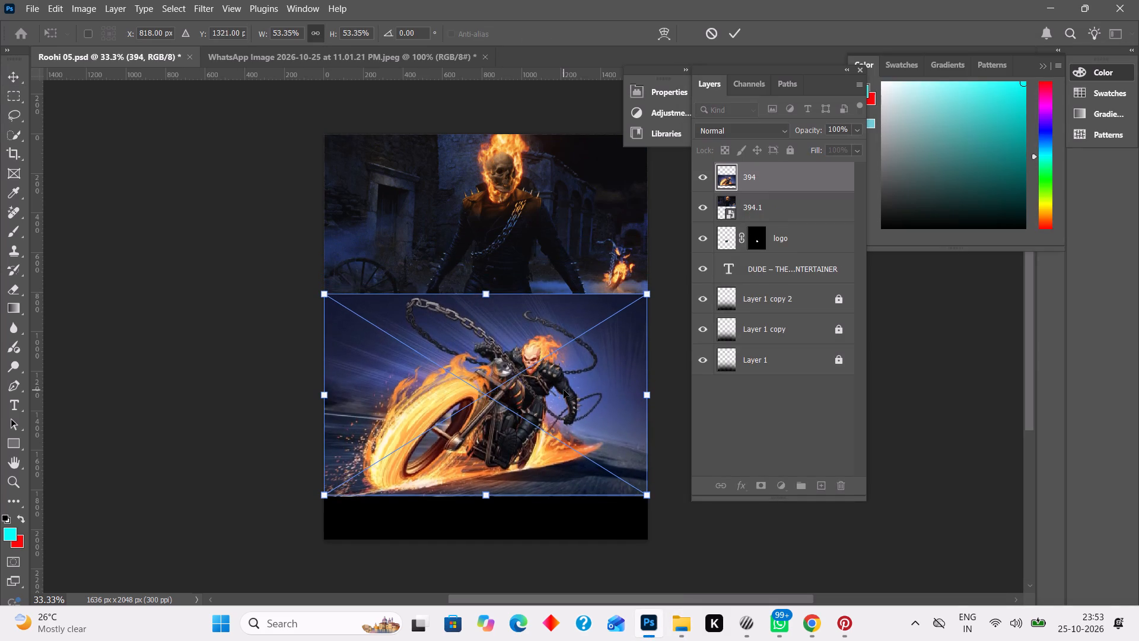
{"action": "left_click", "coordinate": [709, 536]}
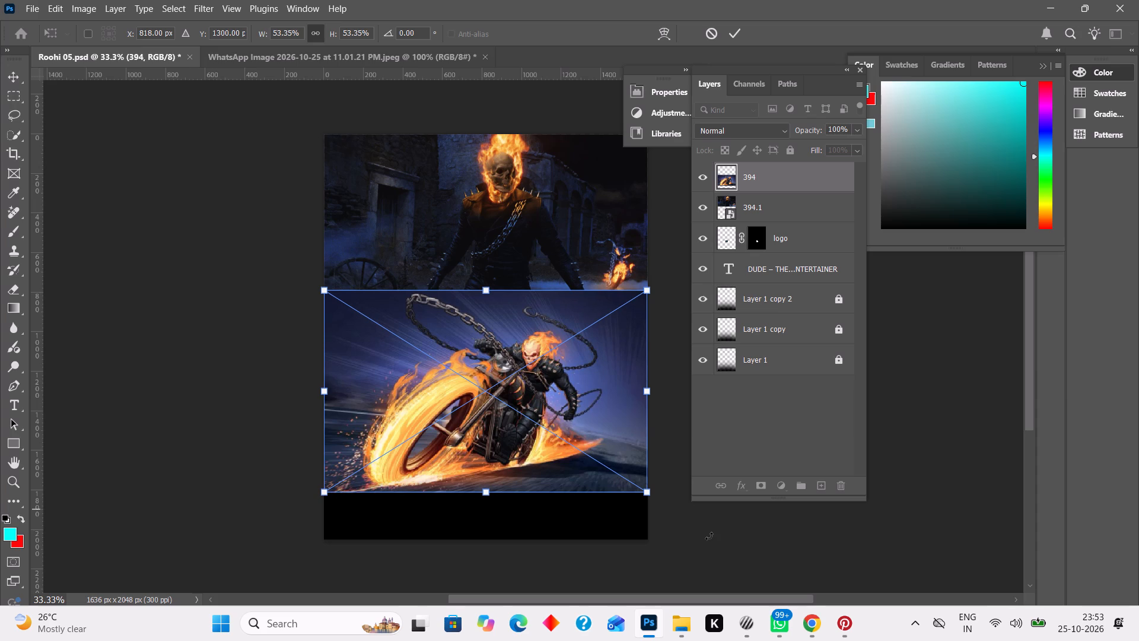
{"action": "left_click", "coordinate": [683, 533]}
{"action": "left_click", "coordinate": [743, 28]}
{"action": "left_click", "coordinate": [937, 363]}
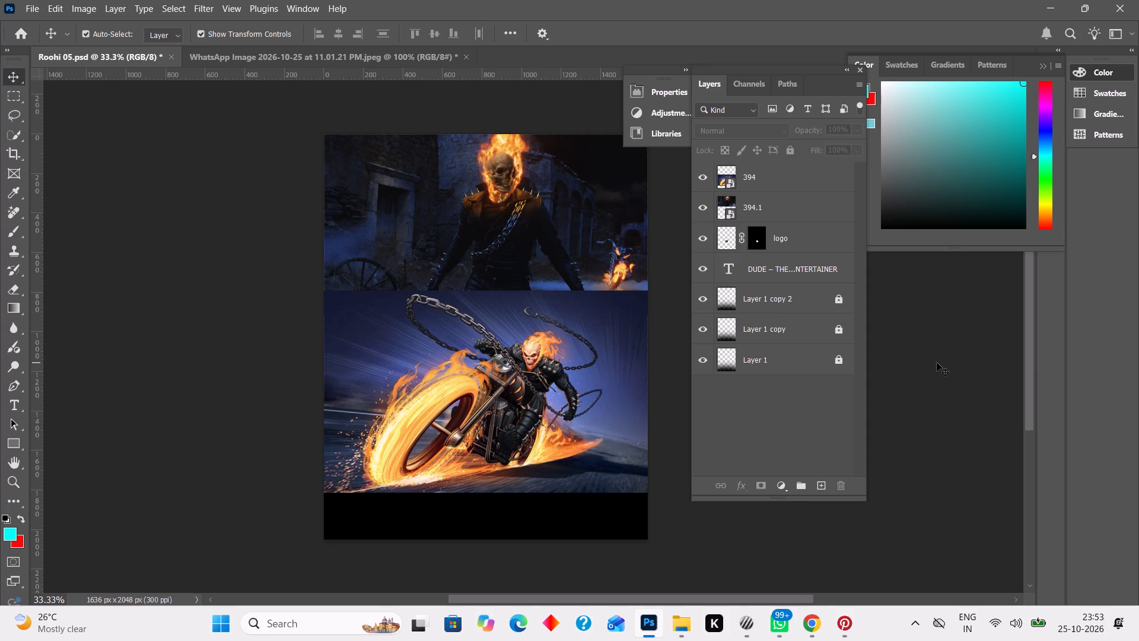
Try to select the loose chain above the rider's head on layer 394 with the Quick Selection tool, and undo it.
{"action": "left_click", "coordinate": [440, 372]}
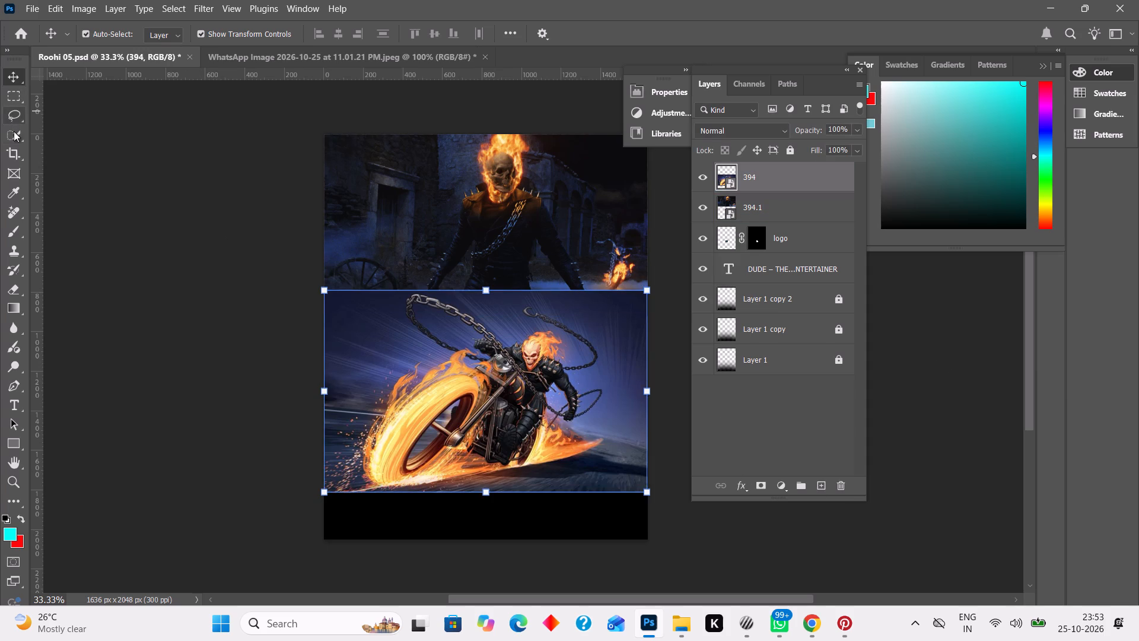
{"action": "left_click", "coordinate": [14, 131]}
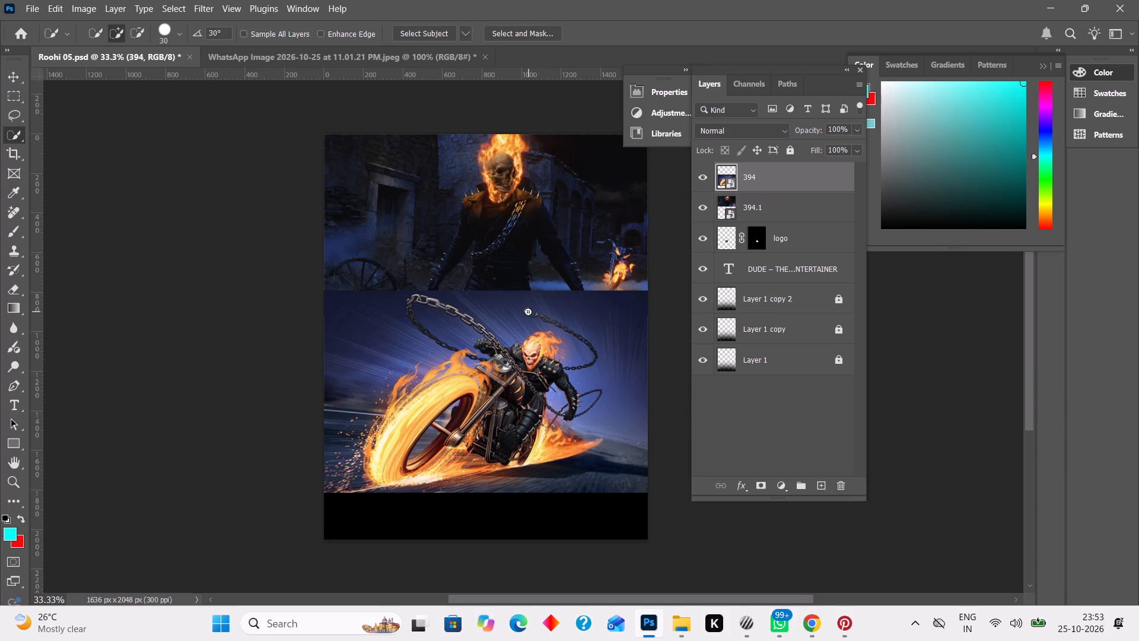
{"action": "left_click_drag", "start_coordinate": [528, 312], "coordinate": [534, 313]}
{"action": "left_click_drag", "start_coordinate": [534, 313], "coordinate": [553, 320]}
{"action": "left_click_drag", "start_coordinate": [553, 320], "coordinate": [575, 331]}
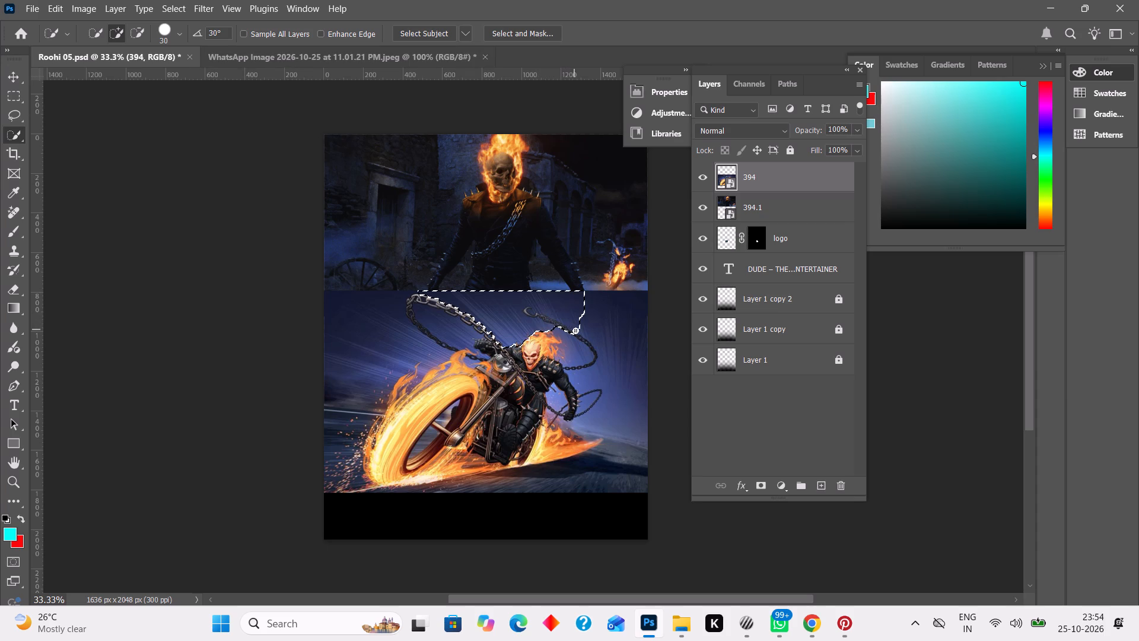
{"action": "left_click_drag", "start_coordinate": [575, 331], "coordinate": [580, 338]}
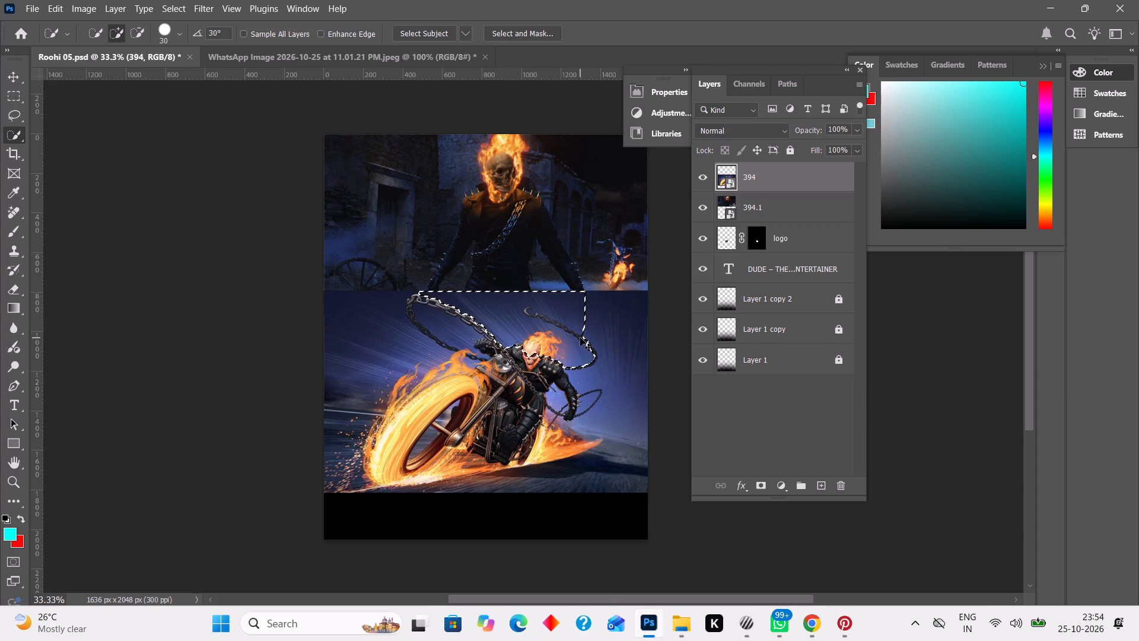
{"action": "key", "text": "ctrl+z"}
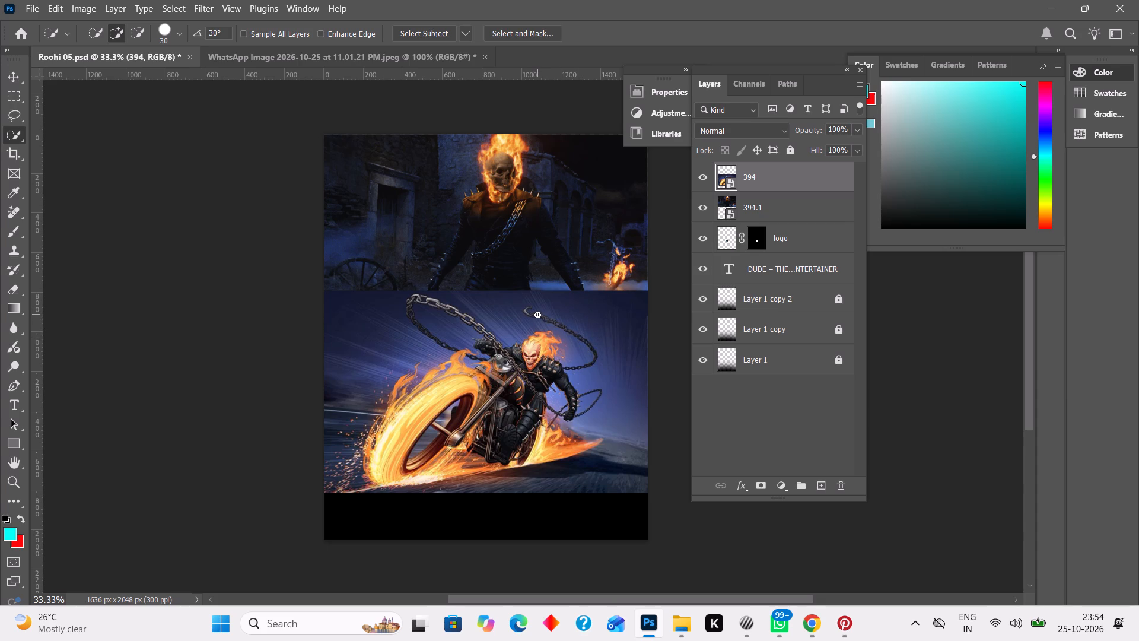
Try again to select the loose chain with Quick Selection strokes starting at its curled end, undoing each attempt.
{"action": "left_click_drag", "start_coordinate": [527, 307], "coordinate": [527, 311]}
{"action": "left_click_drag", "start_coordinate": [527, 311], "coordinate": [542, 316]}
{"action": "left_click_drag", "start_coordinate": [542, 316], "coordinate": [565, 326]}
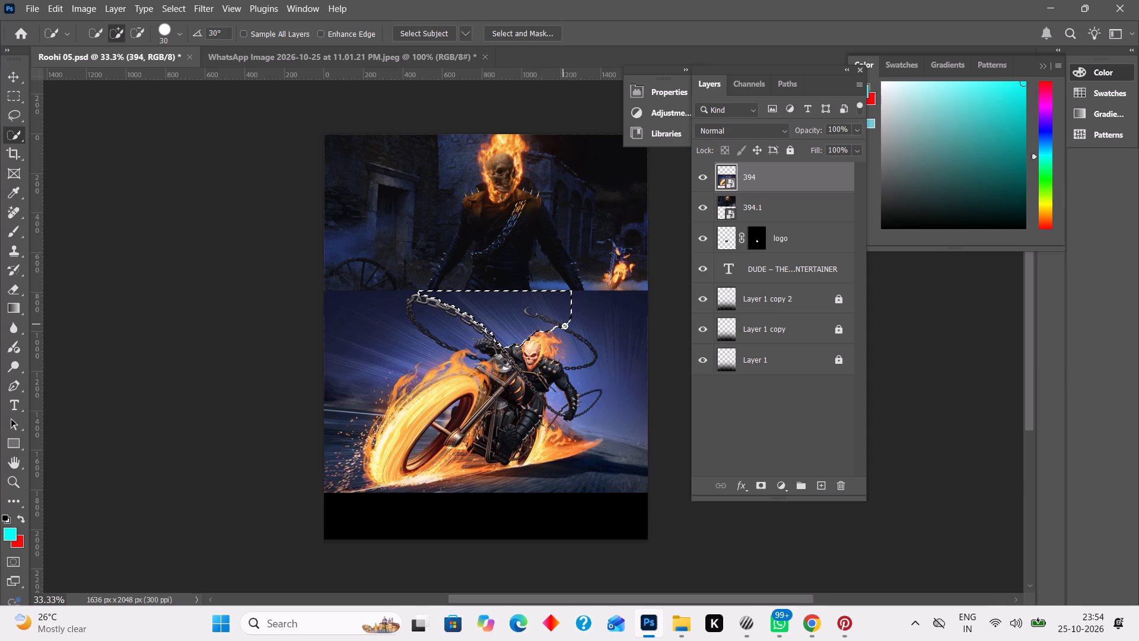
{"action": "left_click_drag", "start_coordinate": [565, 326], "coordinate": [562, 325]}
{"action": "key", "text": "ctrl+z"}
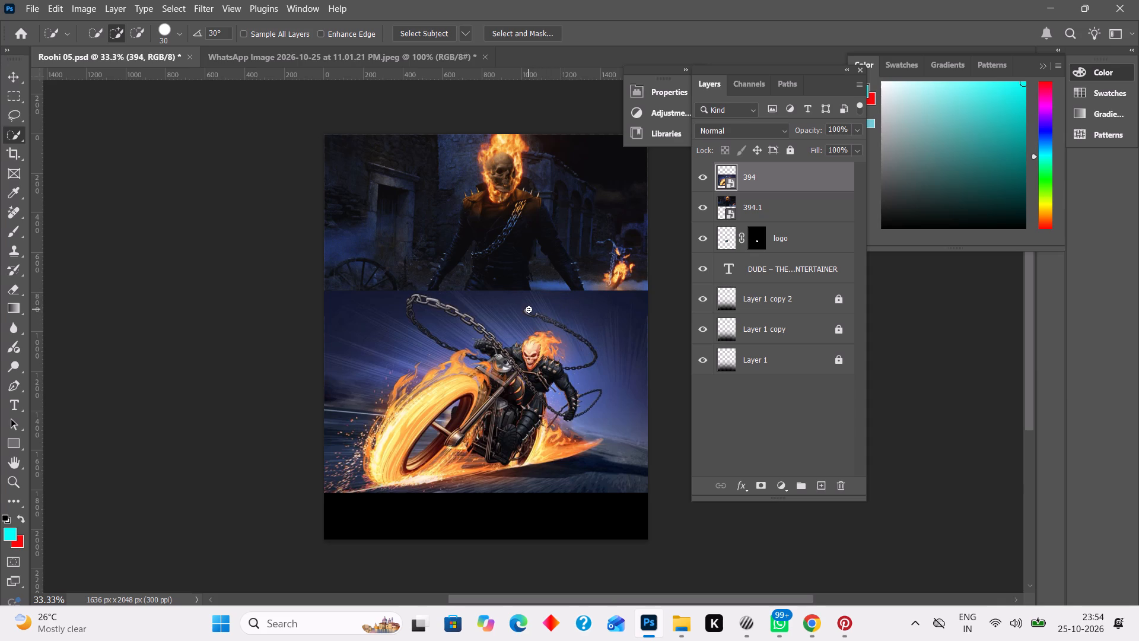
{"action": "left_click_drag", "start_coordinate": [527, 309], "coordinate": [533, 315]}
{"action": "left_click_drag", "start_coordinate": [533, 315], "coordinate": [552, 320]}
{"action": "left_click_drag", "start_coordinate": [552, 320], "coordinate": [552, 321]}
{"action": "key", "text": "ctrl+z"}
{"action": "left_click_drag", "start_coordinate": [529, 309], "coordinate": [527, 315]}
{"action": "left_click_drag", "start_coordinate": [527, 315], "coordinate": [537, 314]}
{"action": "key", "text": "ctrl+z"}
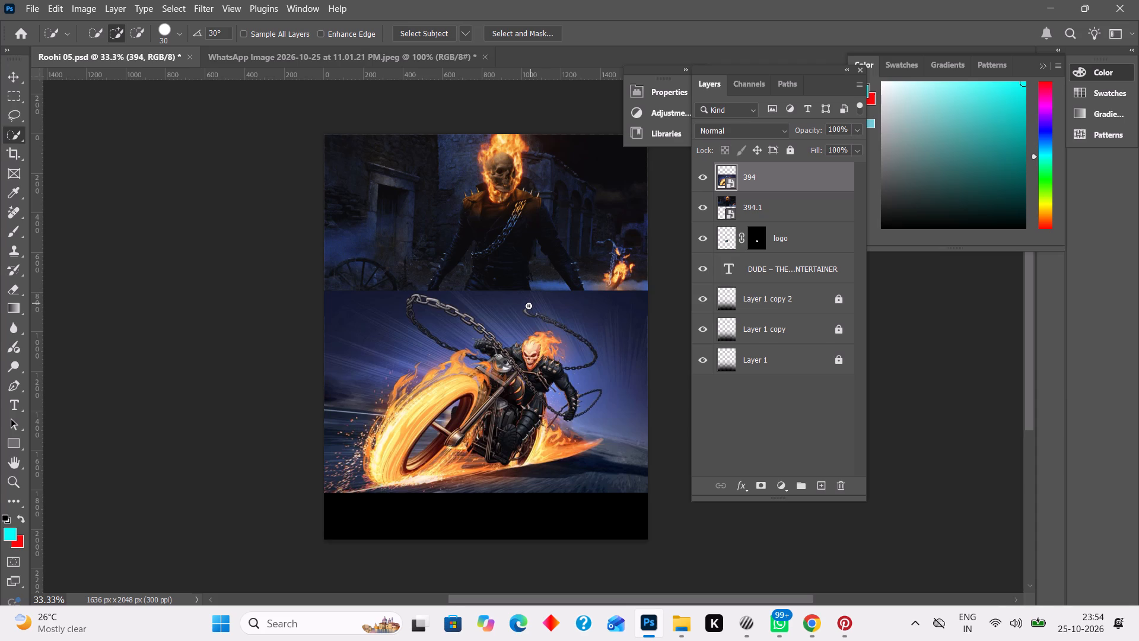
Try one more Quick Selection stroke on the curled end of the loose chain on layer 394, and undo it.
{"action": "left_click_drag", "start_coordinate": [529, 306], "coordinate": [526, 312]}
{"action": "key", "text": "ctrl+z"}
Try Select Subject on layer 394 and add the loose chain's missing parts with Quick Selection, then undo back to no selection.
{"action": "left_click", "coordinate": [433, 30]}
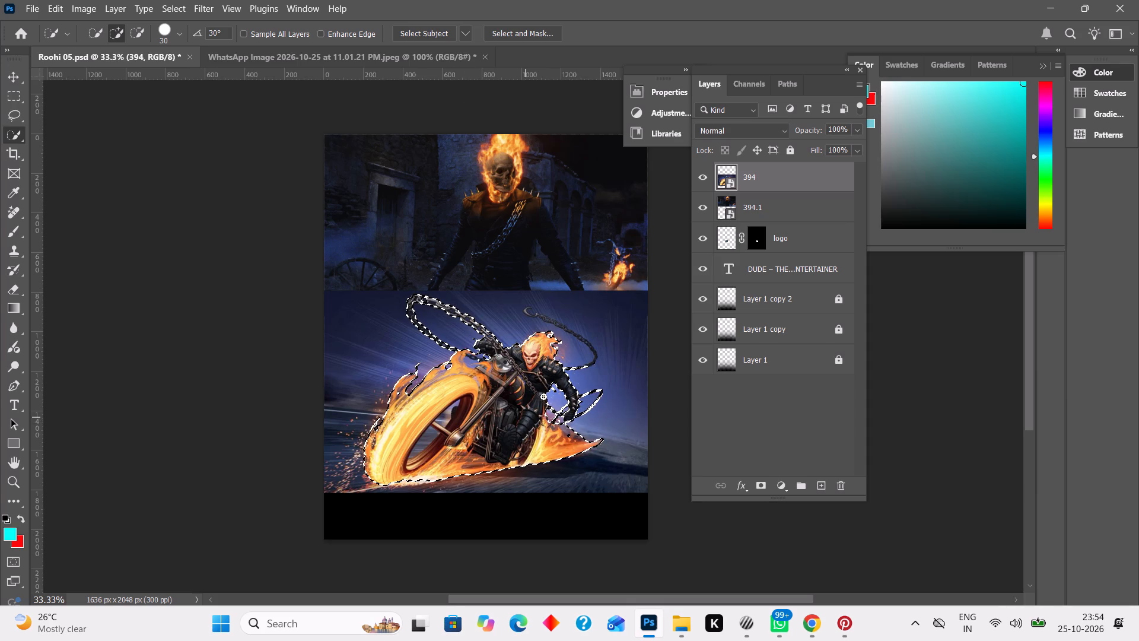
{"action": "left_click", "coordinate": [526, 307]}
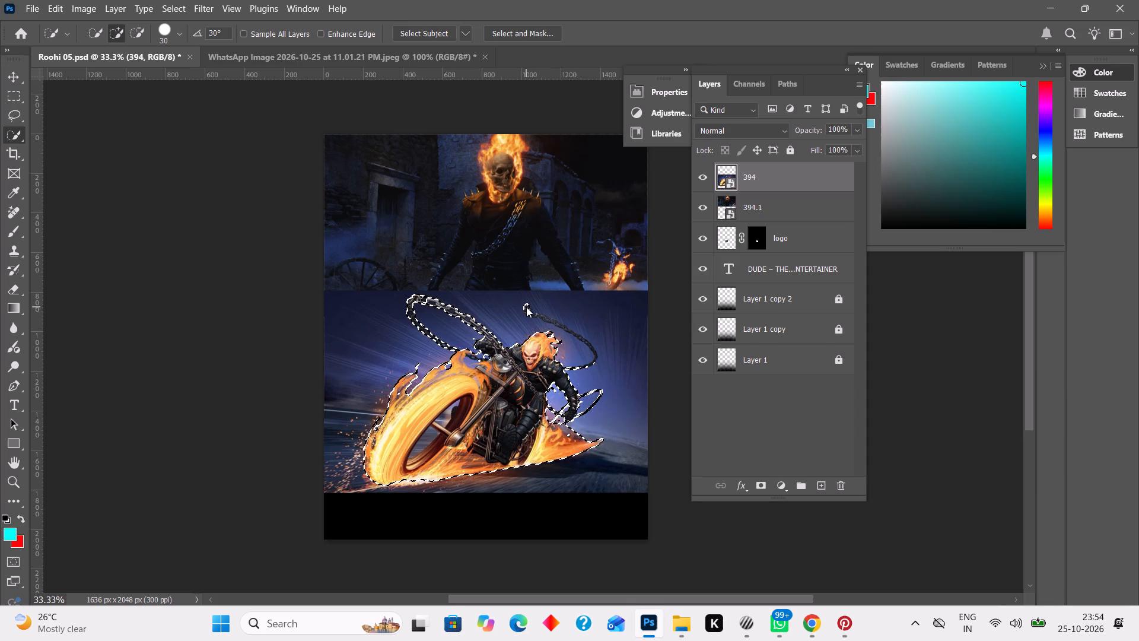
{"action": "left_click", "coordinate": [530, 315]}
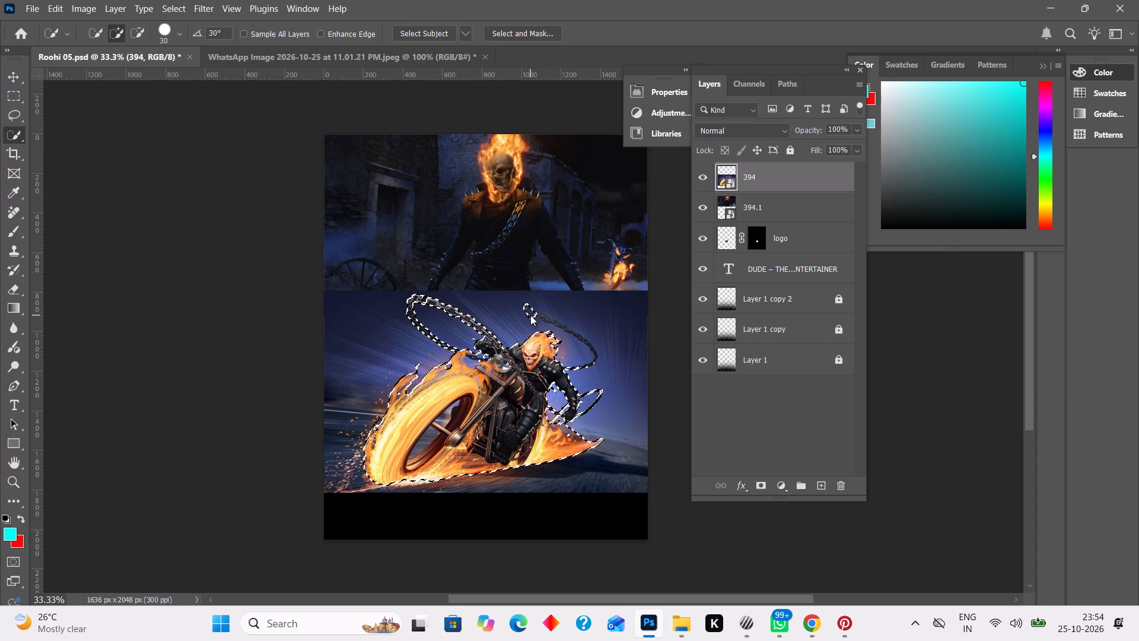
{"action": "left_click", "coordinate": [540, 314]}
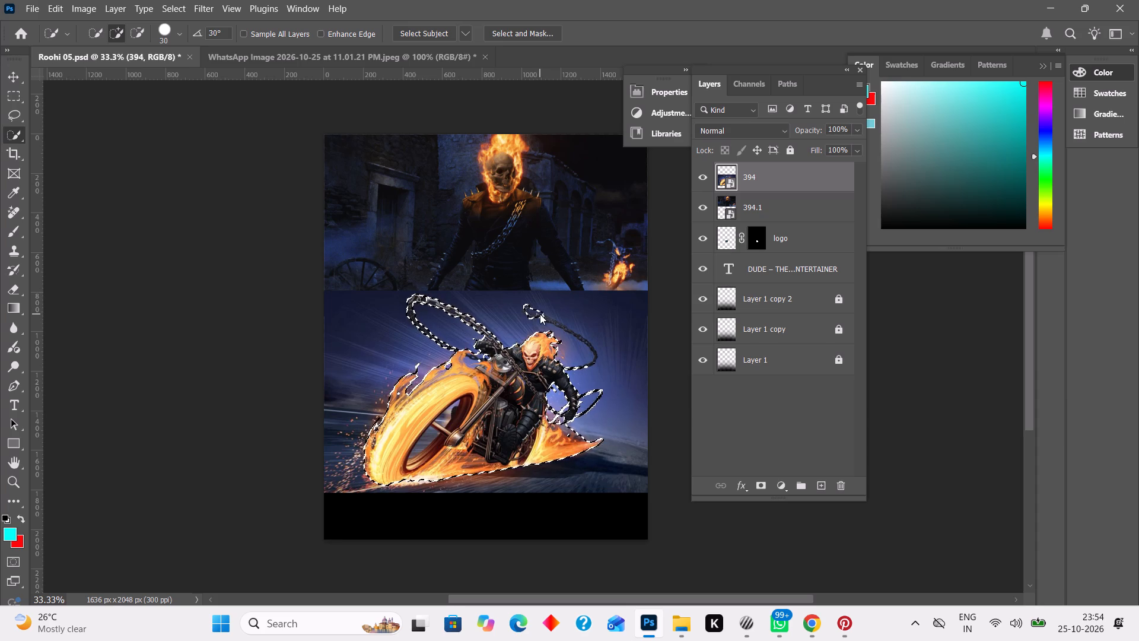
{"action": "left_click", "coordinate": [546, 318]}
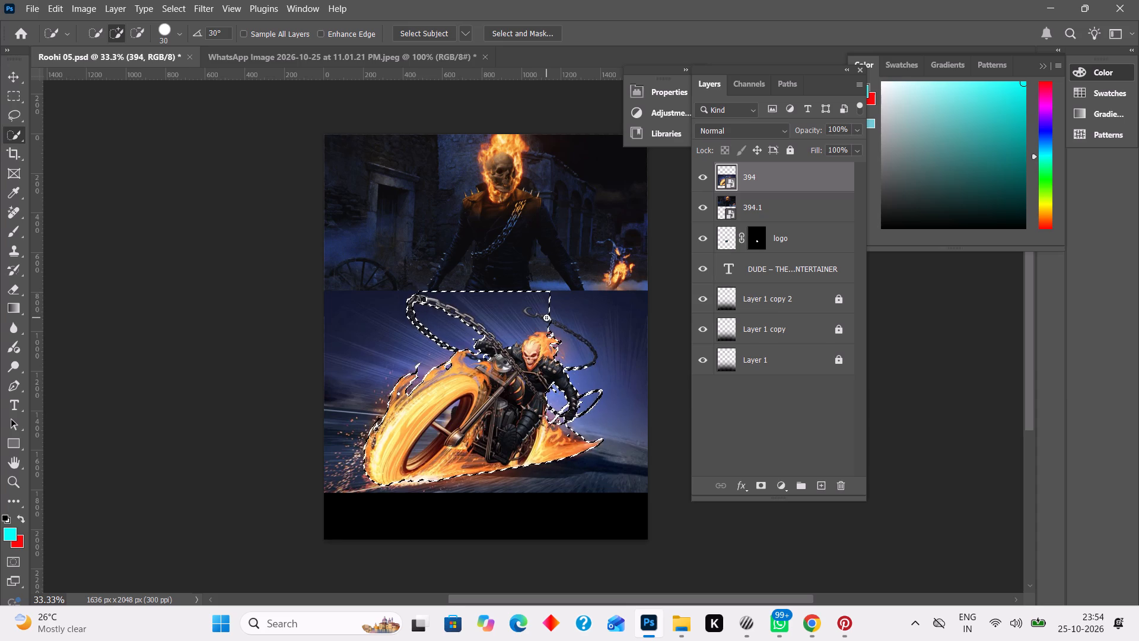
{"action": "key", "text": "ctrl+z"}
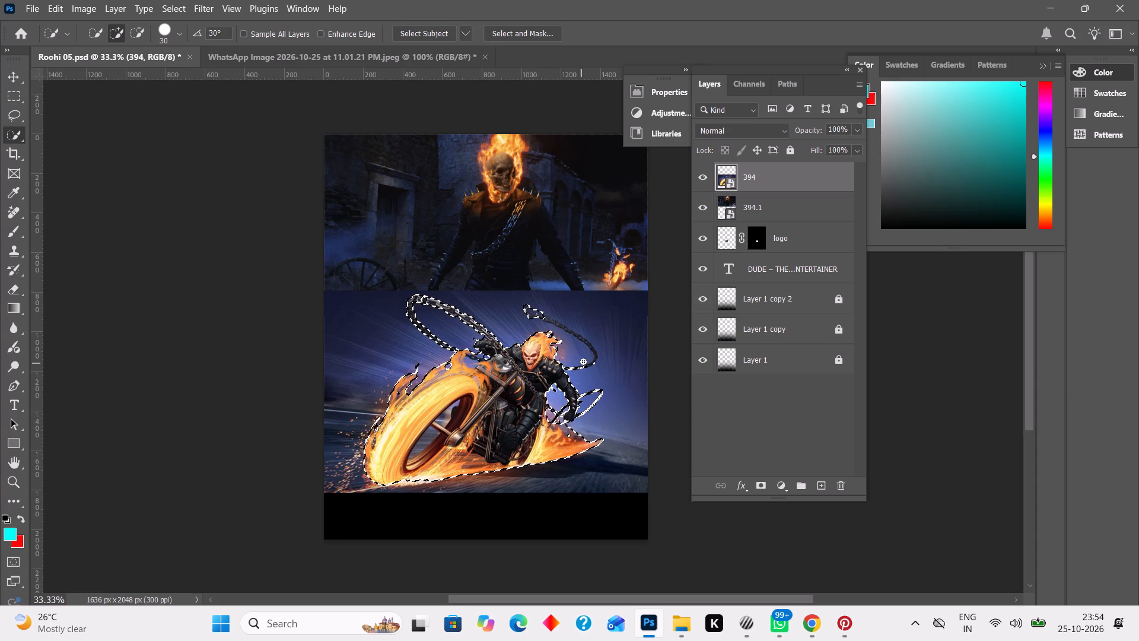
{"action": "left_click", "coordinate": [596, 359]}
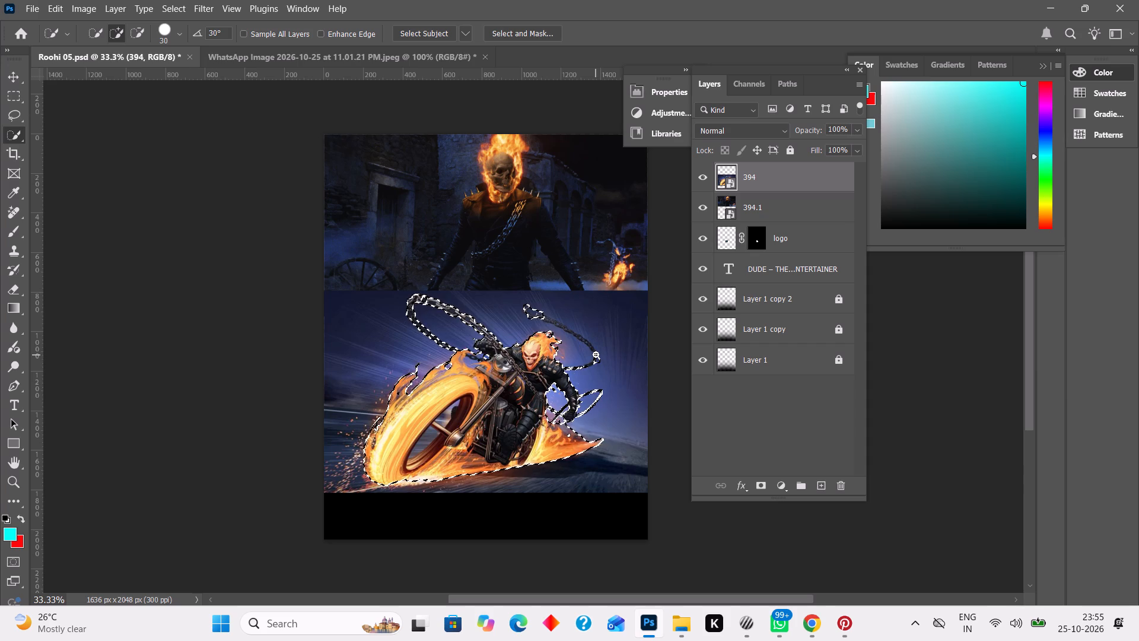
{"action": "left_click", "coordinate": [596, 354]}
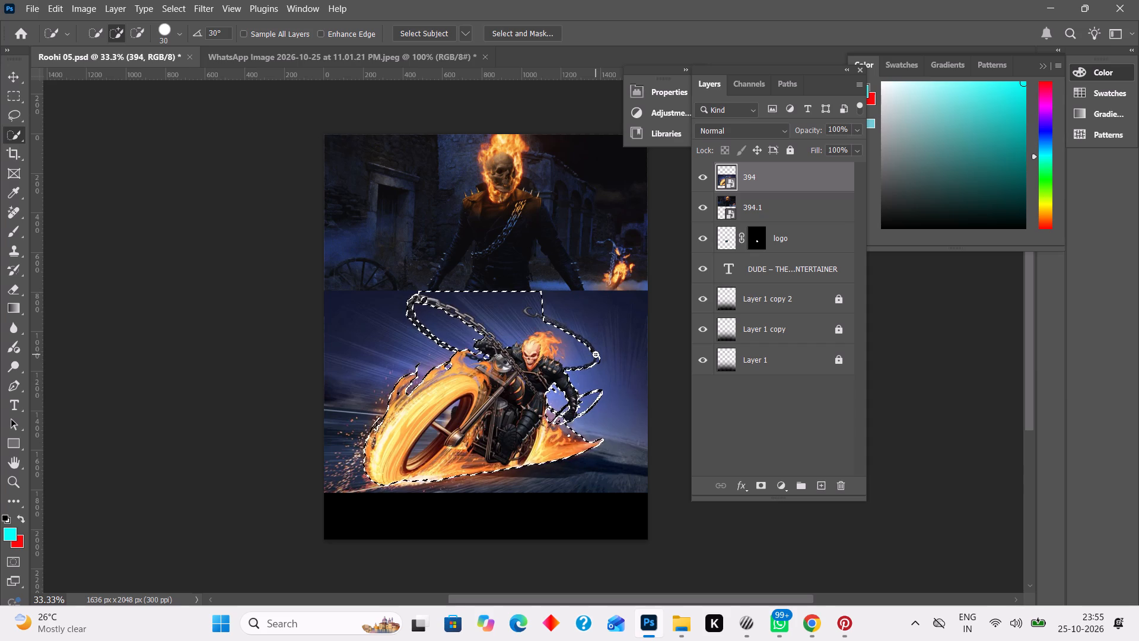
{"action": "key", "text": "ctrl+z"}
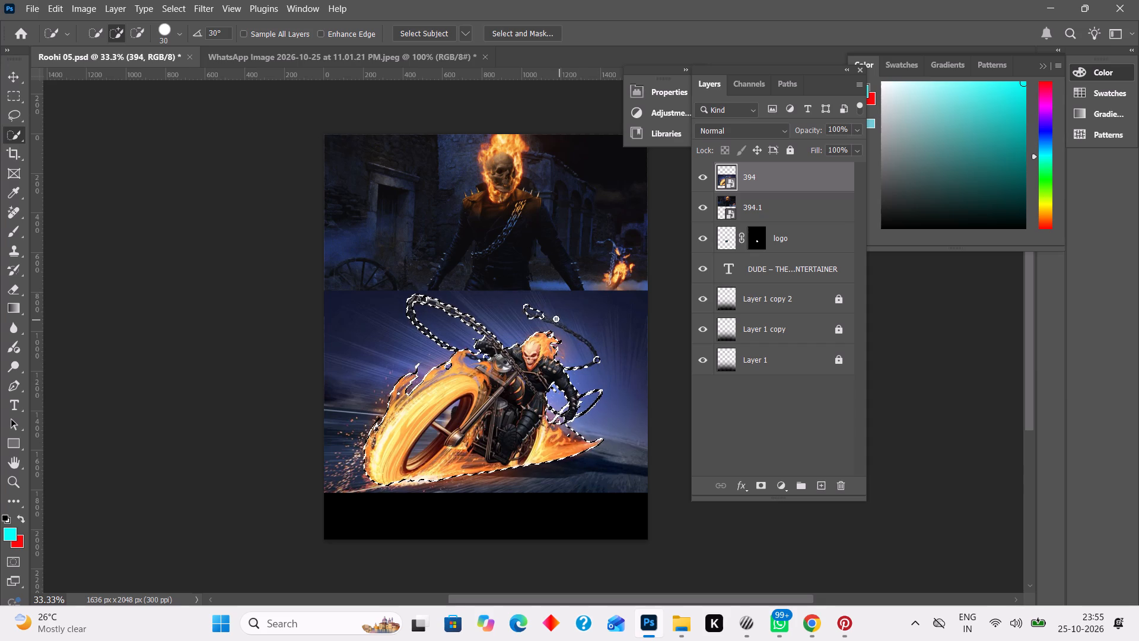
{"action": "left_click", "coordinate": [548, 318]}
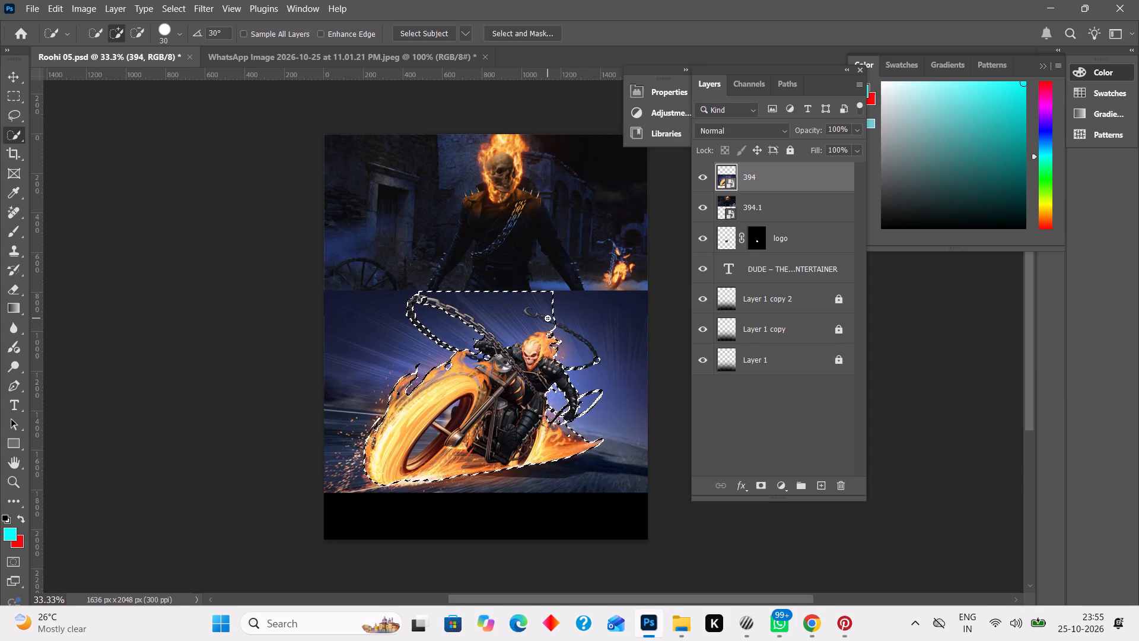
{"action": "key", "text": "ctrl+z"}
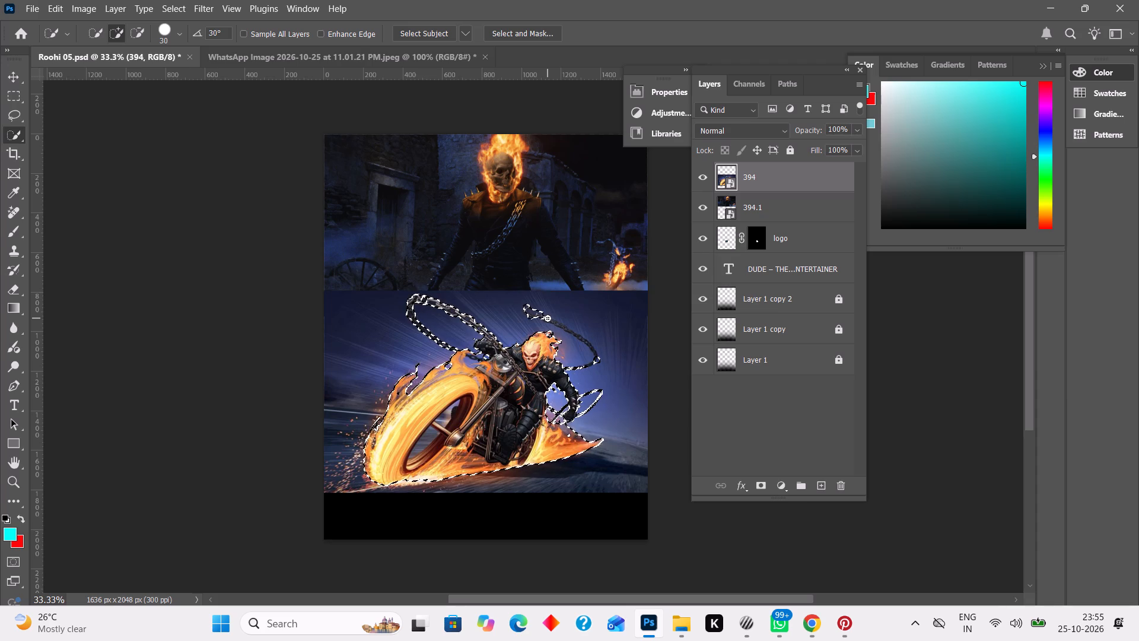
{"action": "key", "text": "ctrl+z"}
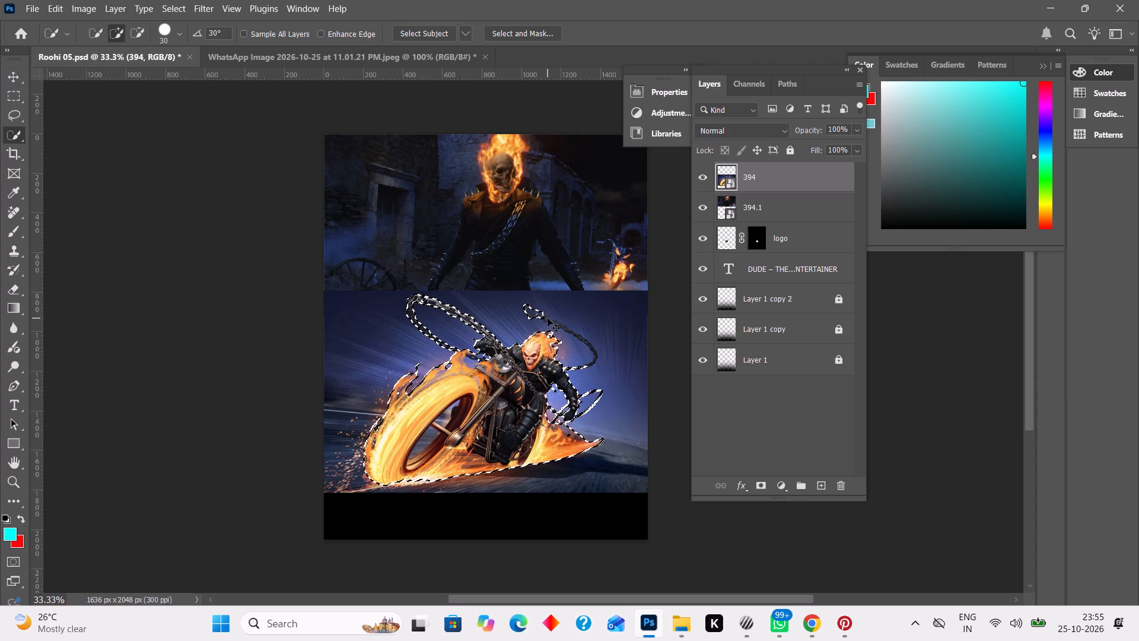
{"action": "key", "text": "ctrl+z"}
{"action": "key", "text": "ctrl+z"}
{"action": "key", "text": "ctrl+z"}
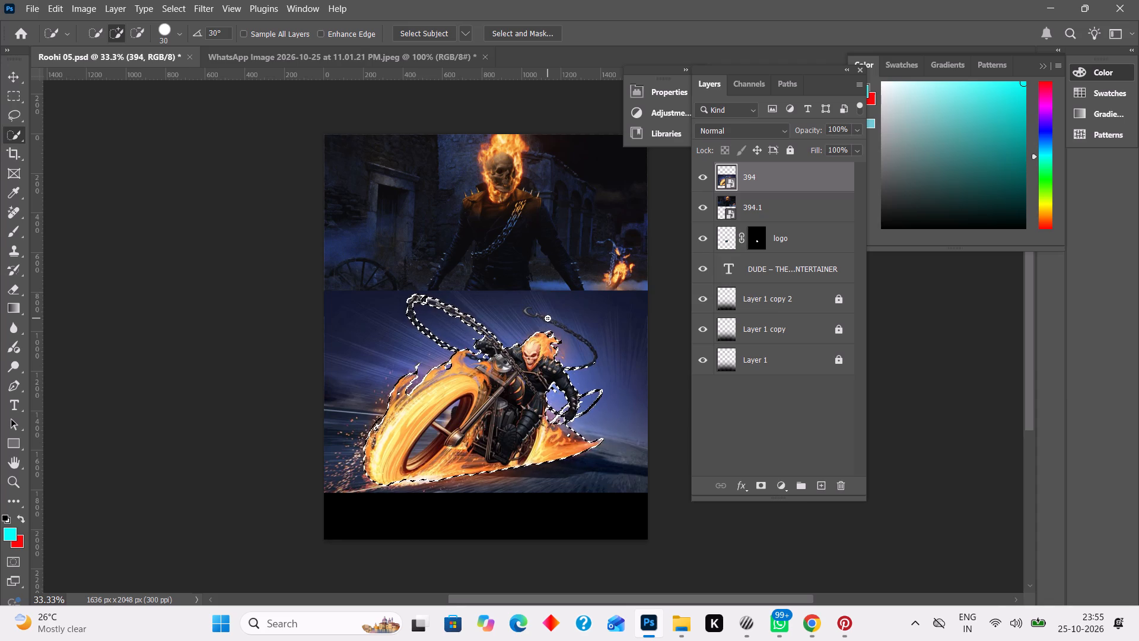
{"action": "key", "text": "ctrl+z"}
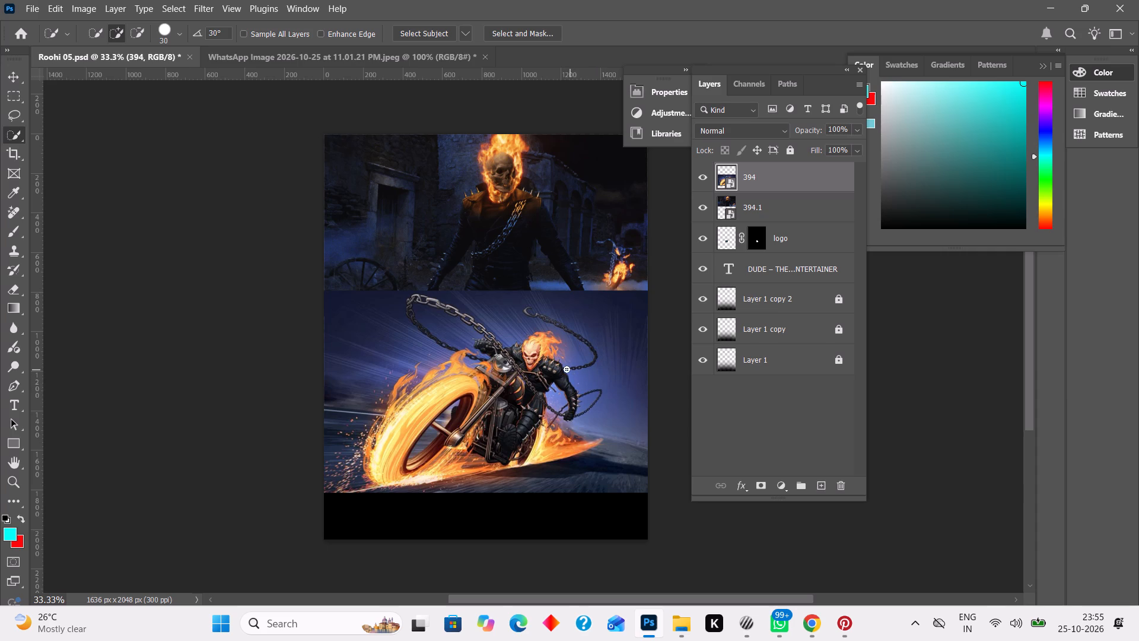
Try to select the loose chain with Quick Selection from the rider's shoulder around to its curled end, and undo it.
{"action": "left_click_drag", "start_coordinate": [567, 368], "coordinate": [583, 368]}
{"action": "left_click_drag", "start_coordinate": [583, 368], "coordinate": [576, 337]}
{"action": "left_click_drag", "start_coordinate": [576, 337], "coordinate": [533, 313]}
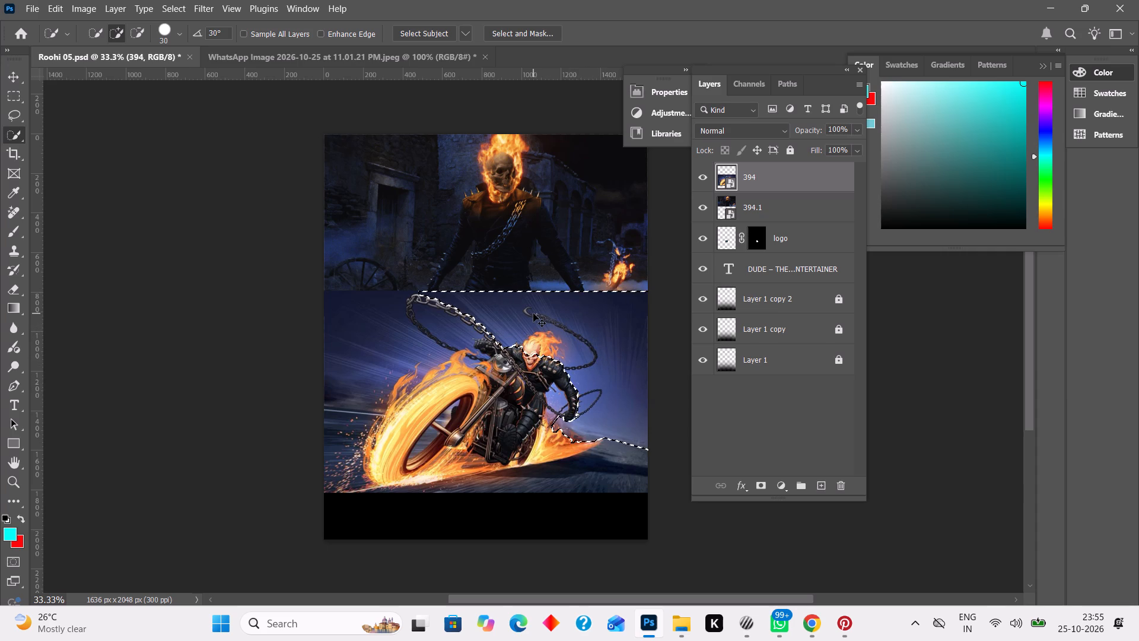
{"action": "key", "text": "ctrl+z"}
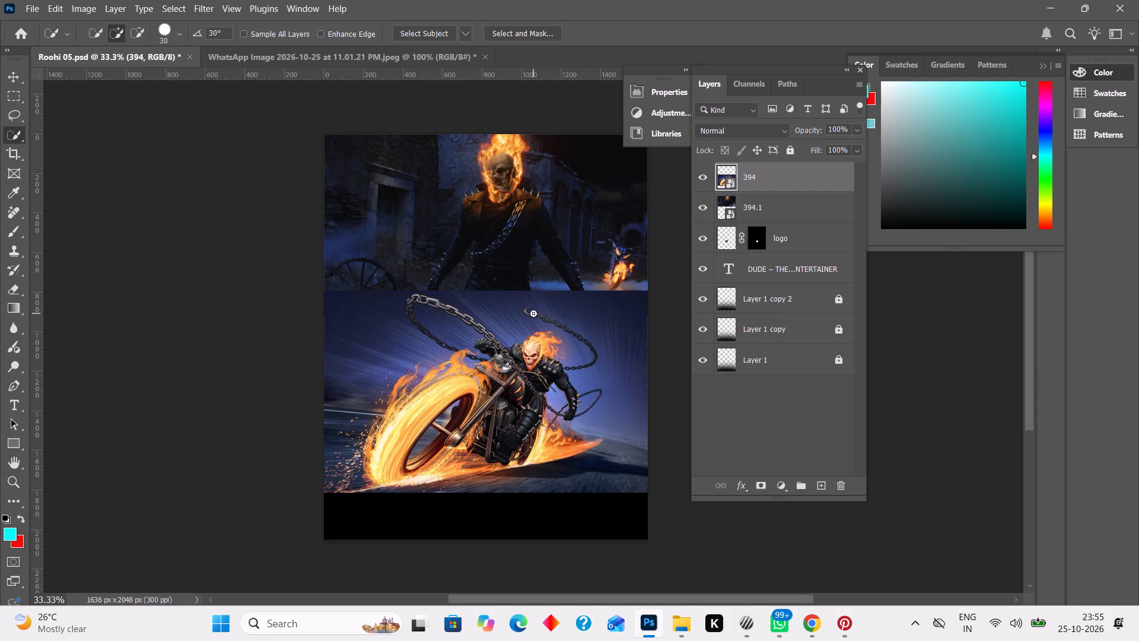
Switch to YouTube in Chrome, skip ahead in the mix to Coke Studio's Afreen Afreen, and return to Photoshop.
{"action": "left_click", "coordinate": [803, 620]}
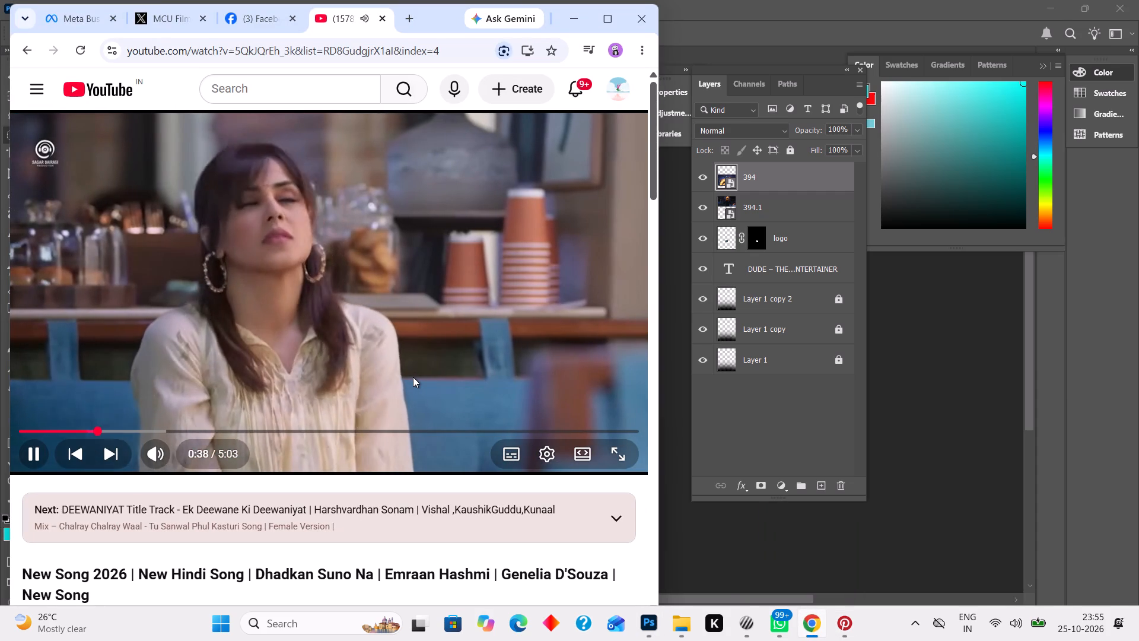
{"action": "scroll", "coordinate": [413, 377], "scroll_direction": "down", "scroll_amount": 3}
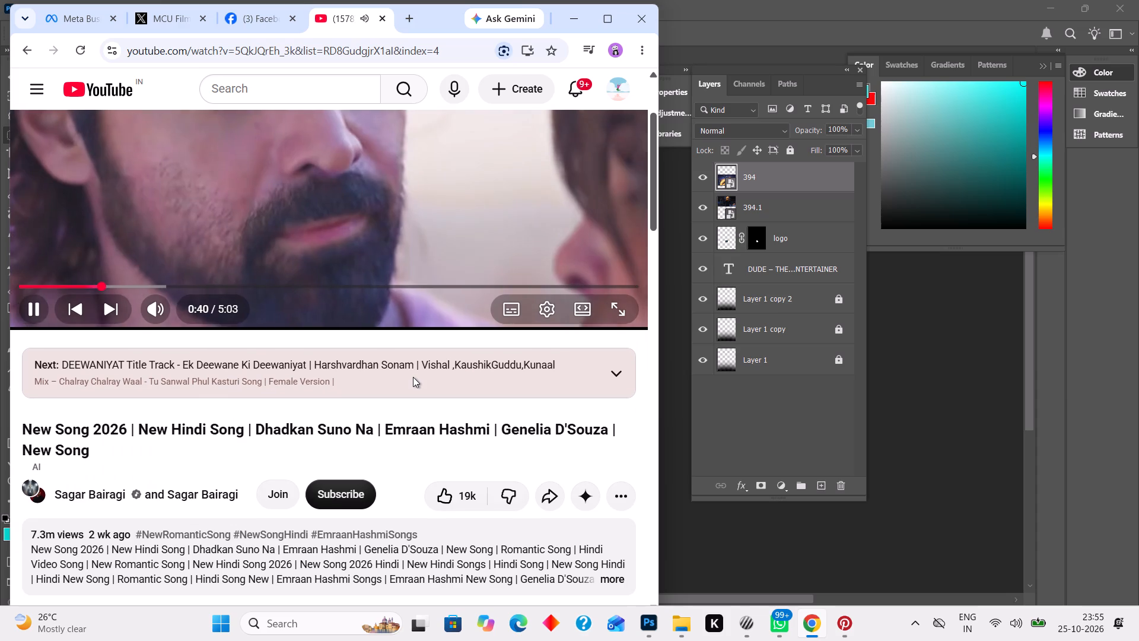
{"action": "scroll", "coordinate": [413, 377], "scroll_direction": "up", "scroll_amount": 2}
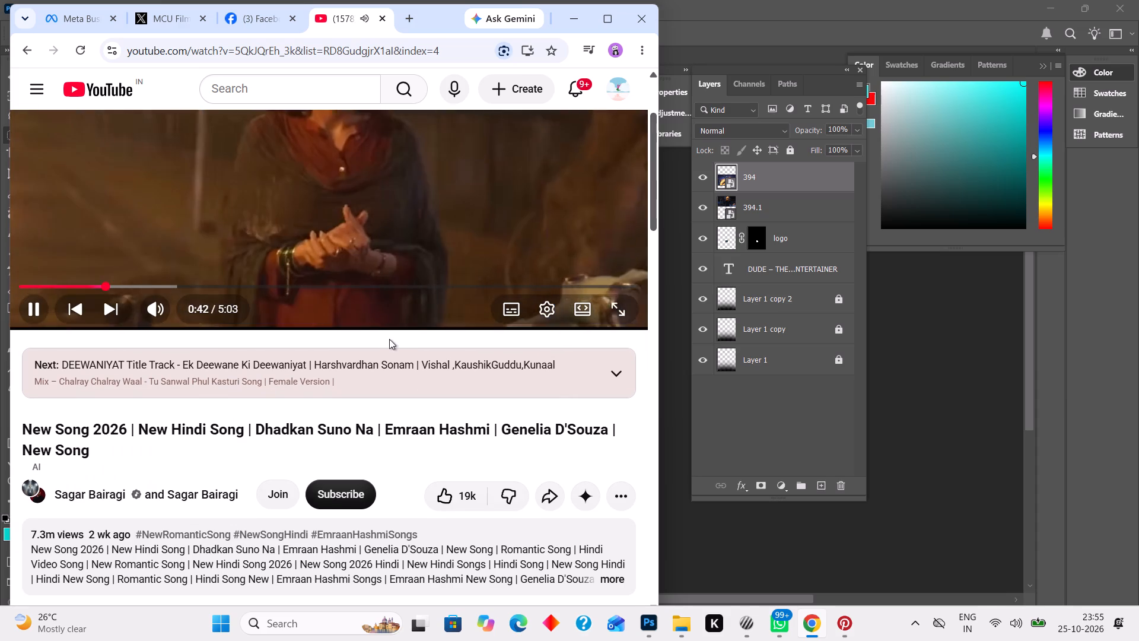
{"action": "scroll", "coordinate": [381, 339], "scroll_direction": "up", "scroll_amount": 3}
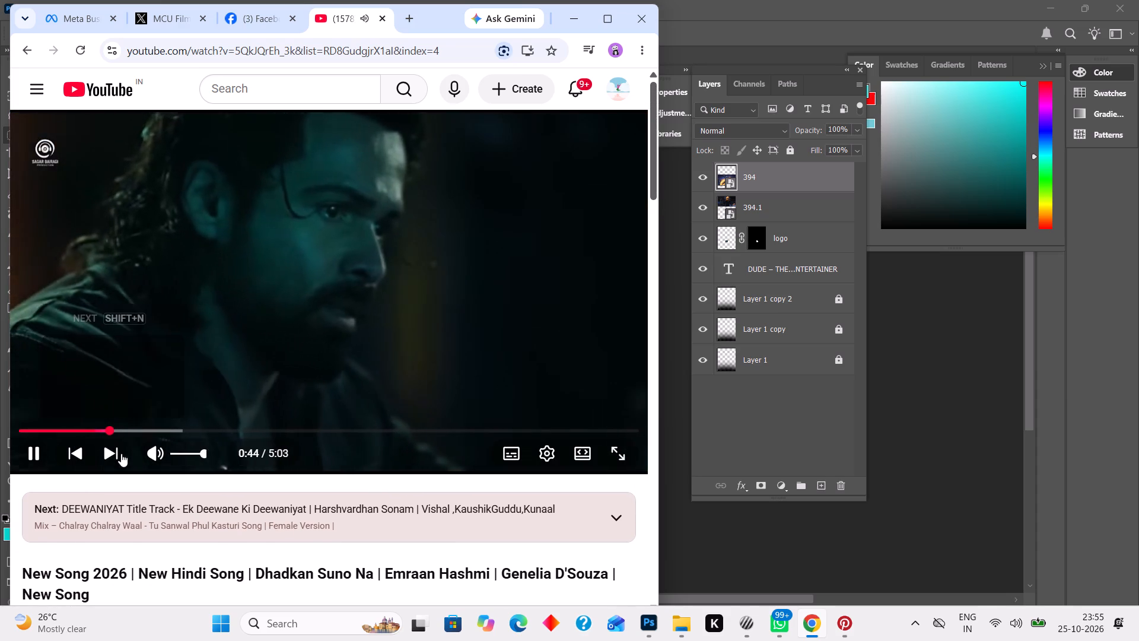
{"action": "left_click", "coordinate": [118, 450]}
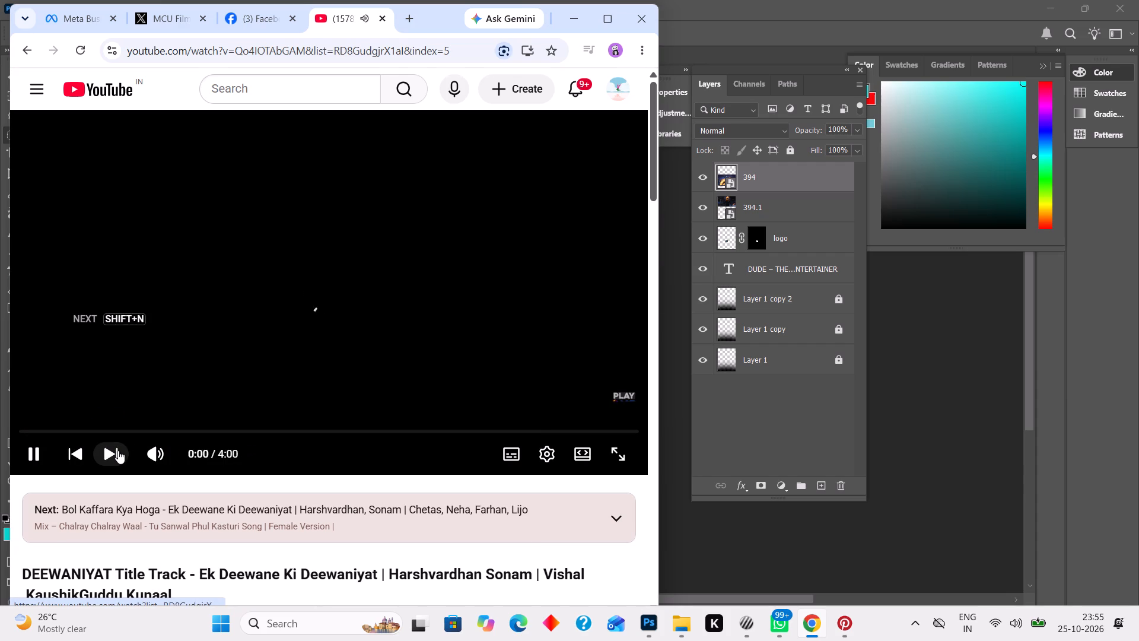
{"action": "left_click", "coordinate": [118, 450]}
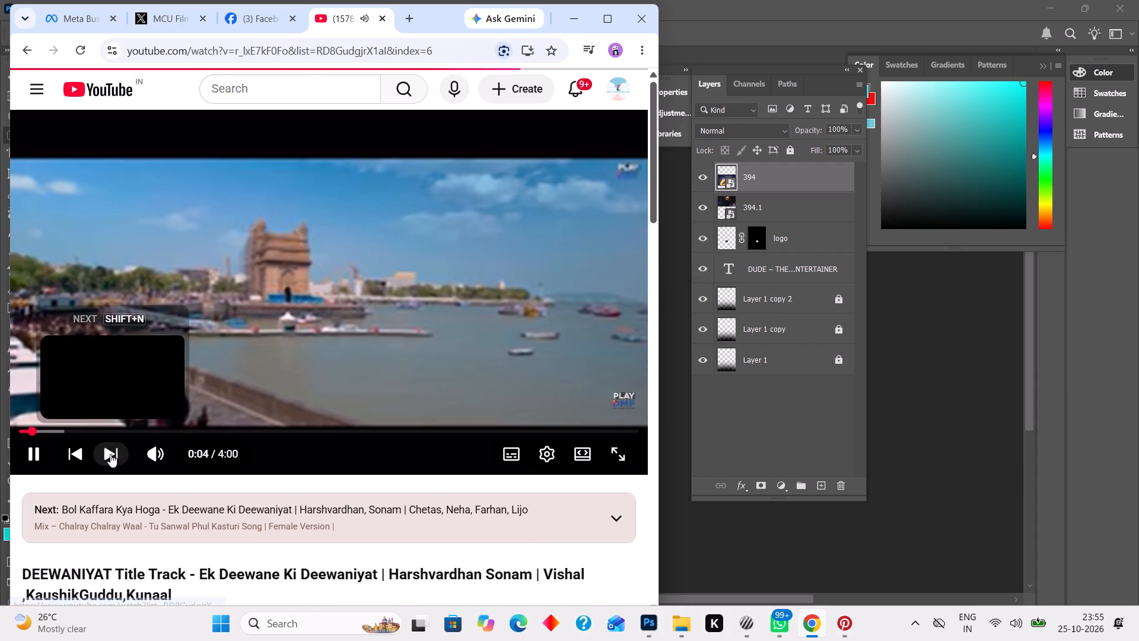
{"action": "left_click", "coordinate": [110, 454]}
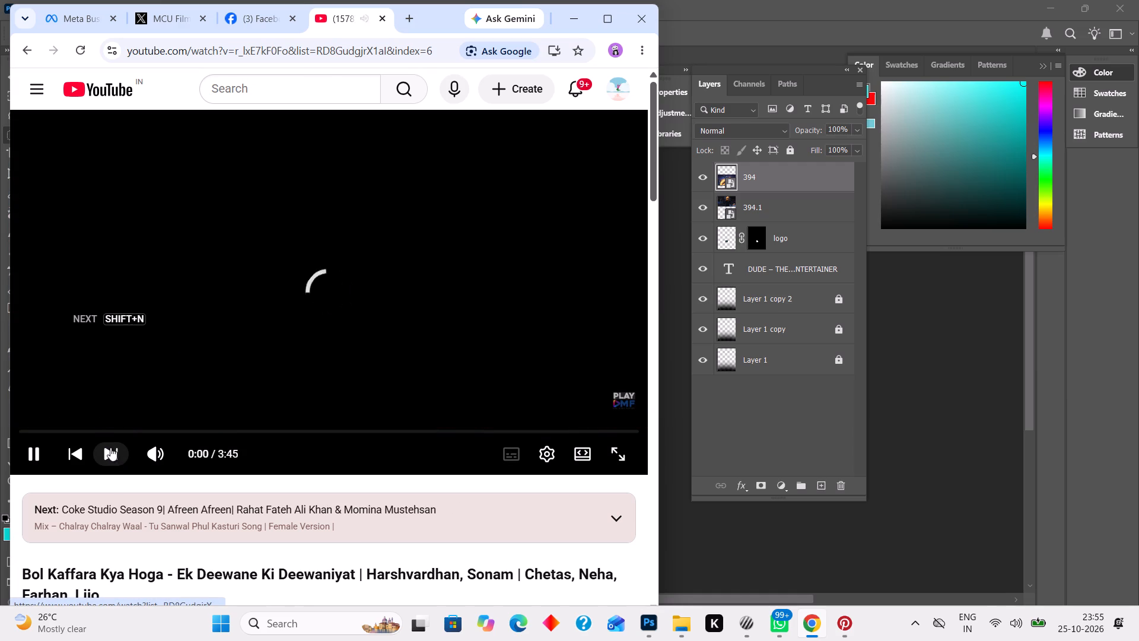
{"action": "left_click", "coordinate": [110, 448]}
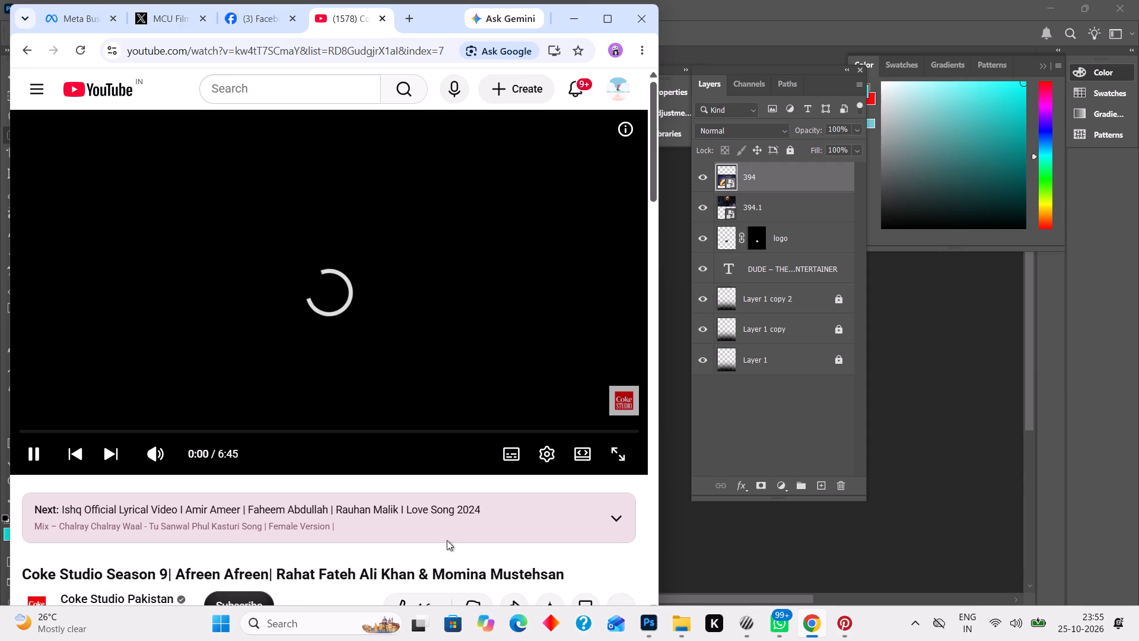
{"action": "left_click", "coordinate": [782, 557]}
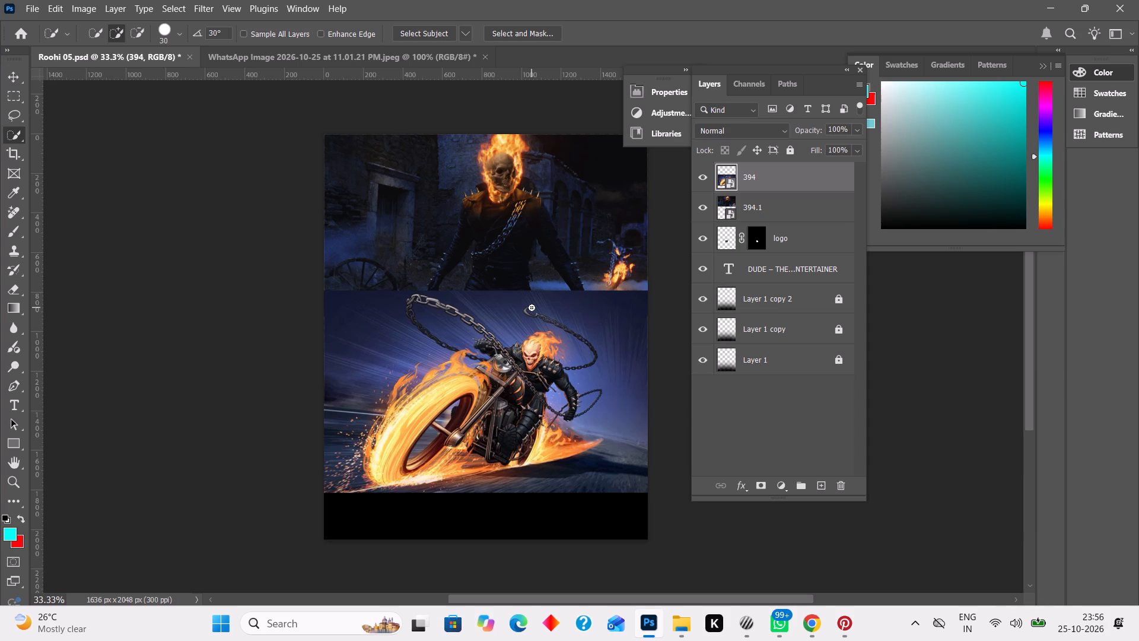
Place image 394 from the z - Copy folder as a new layer in the WhatsApp Image logo document.
{"action": "left_click", "coordinate": [403, 57]}
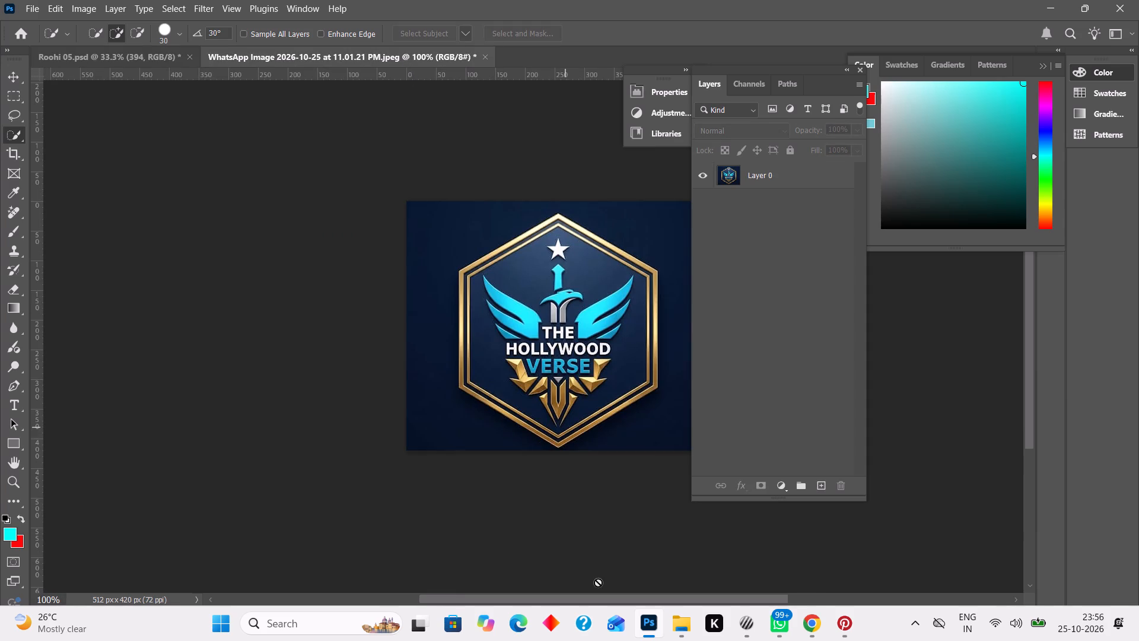
{"action": "left_click", "coordinate": [680, 630]}
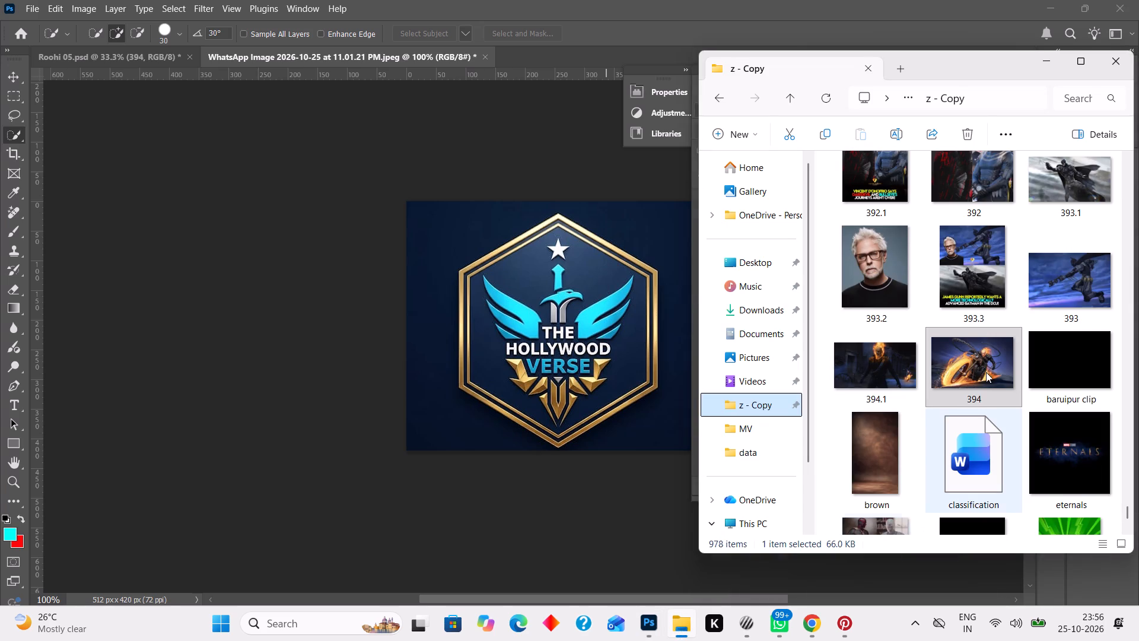
{"action": "left_click_drag", "start_coordinate": [987, 354], "coordinate": [622, 362]}
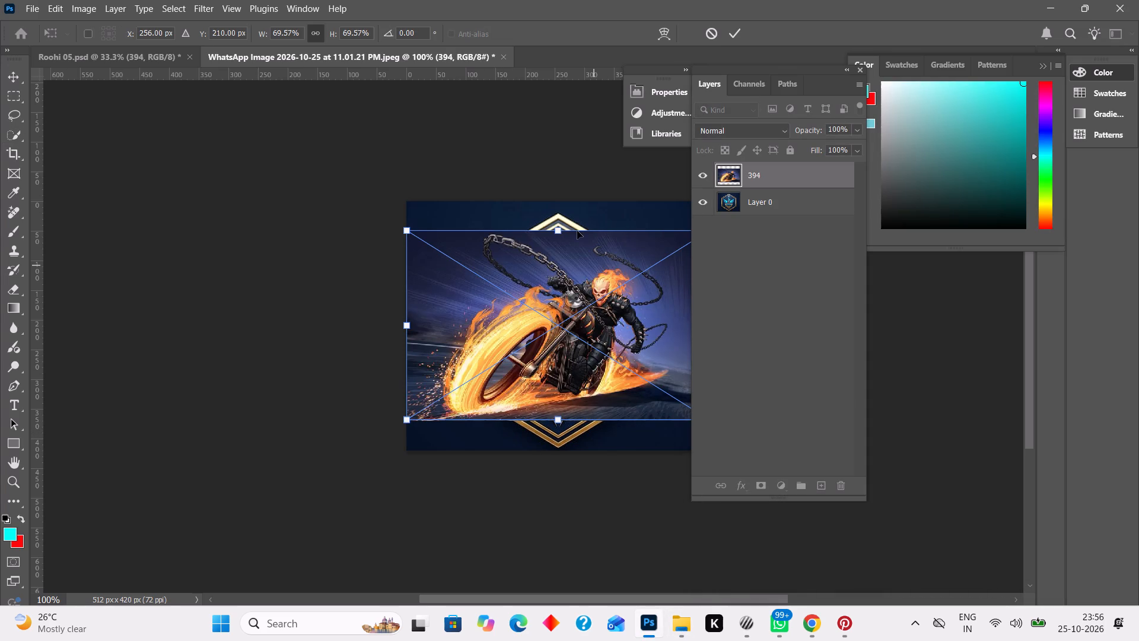
{"action": "left_click", "coordinate": [753, 170]}
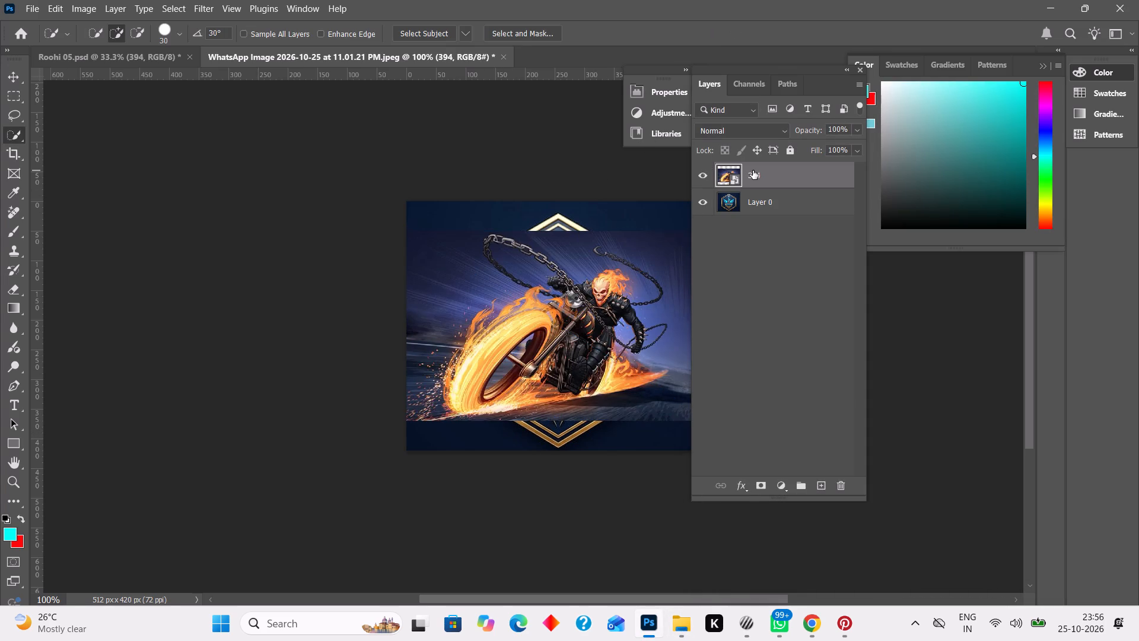
Start a Quick Selection on layer 394 with strokes on the motorcycle and by the loose chain's curled end.
{"action": "left_click", "coordinate": [565, 351]}
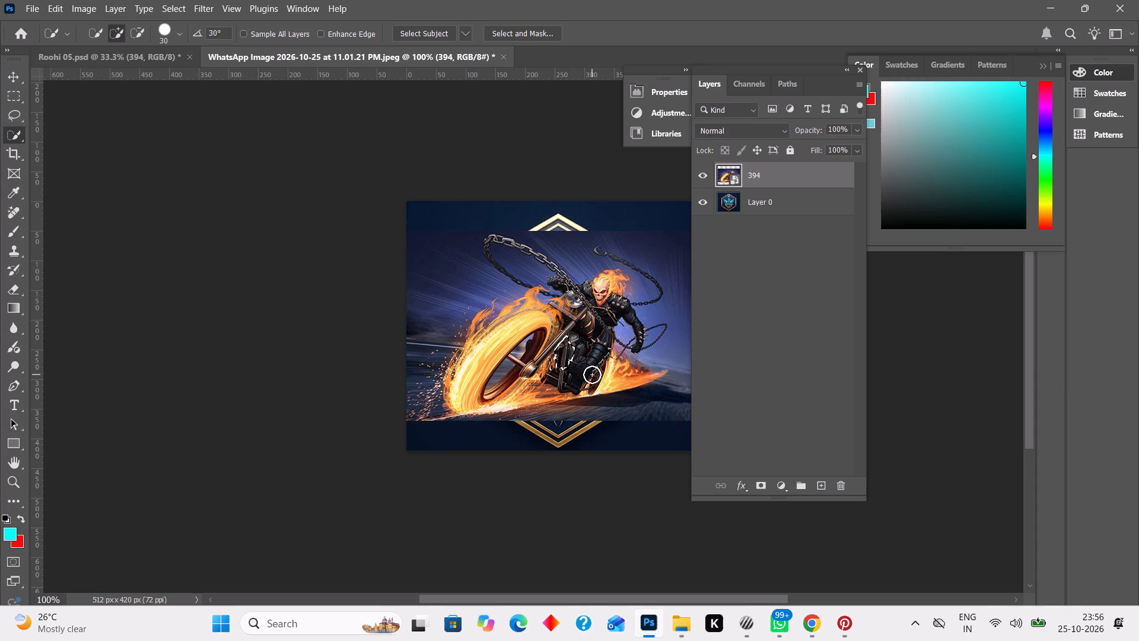
{"action": "left_click", "coordinate": [601, 252]}
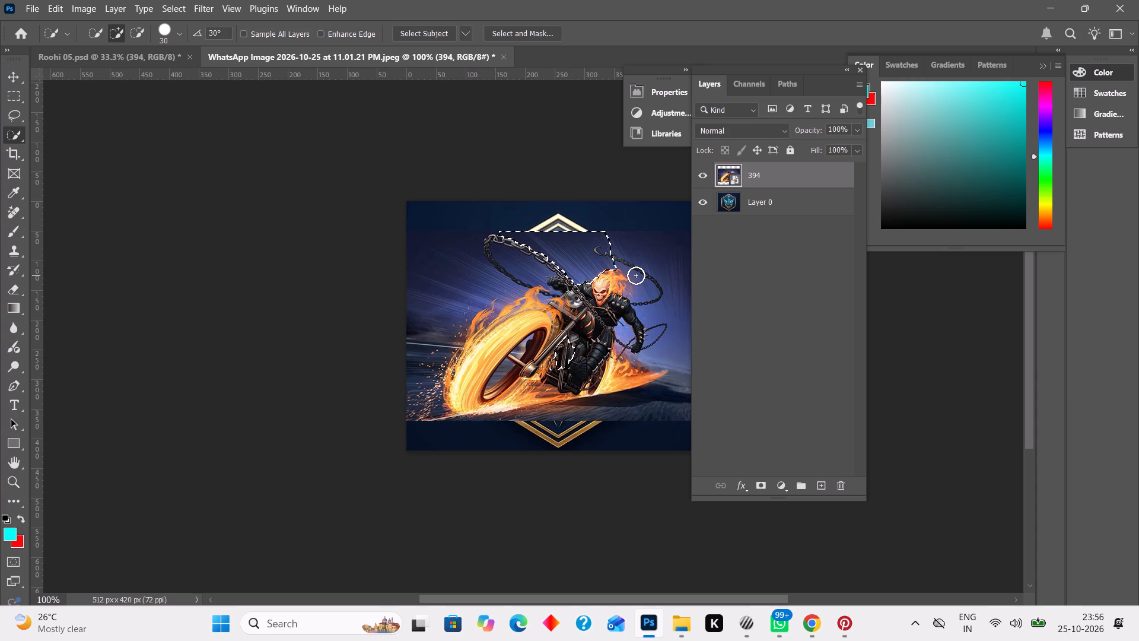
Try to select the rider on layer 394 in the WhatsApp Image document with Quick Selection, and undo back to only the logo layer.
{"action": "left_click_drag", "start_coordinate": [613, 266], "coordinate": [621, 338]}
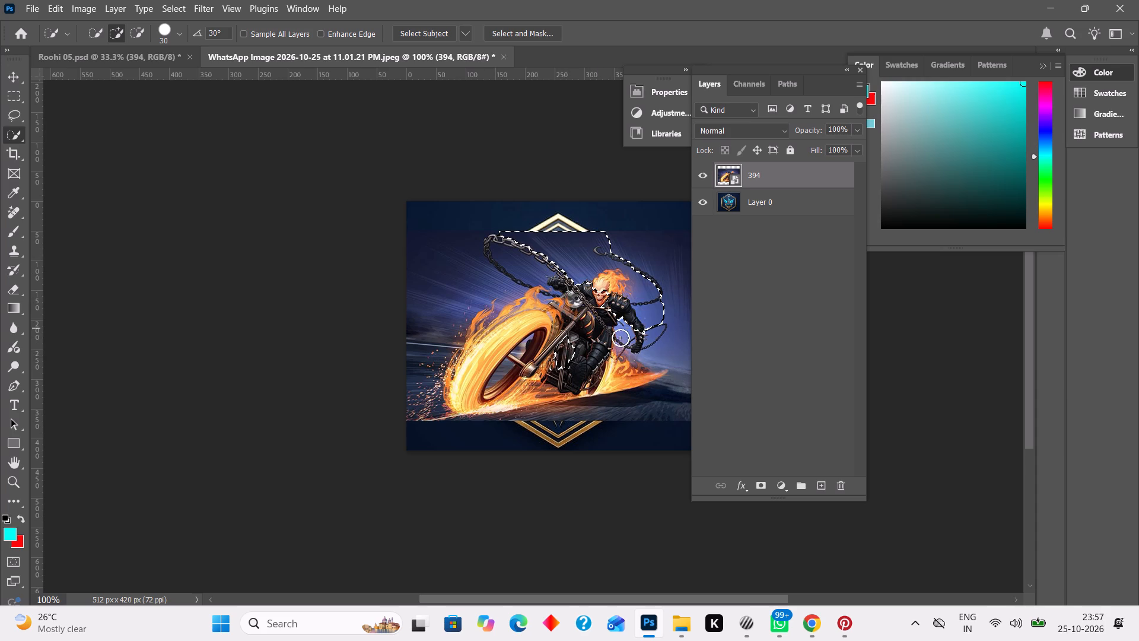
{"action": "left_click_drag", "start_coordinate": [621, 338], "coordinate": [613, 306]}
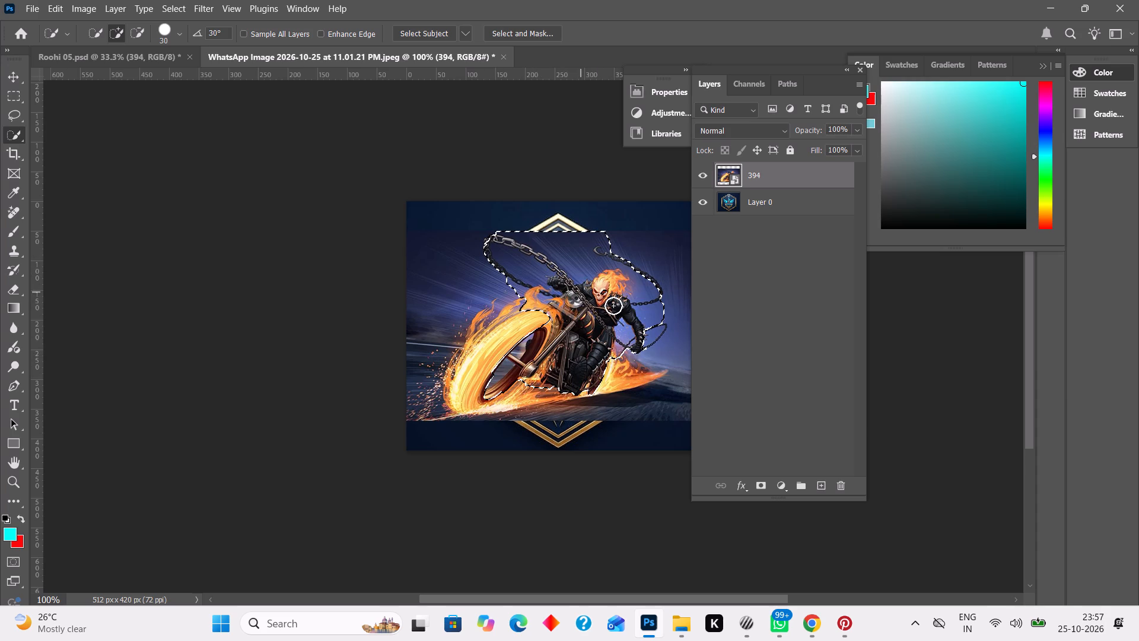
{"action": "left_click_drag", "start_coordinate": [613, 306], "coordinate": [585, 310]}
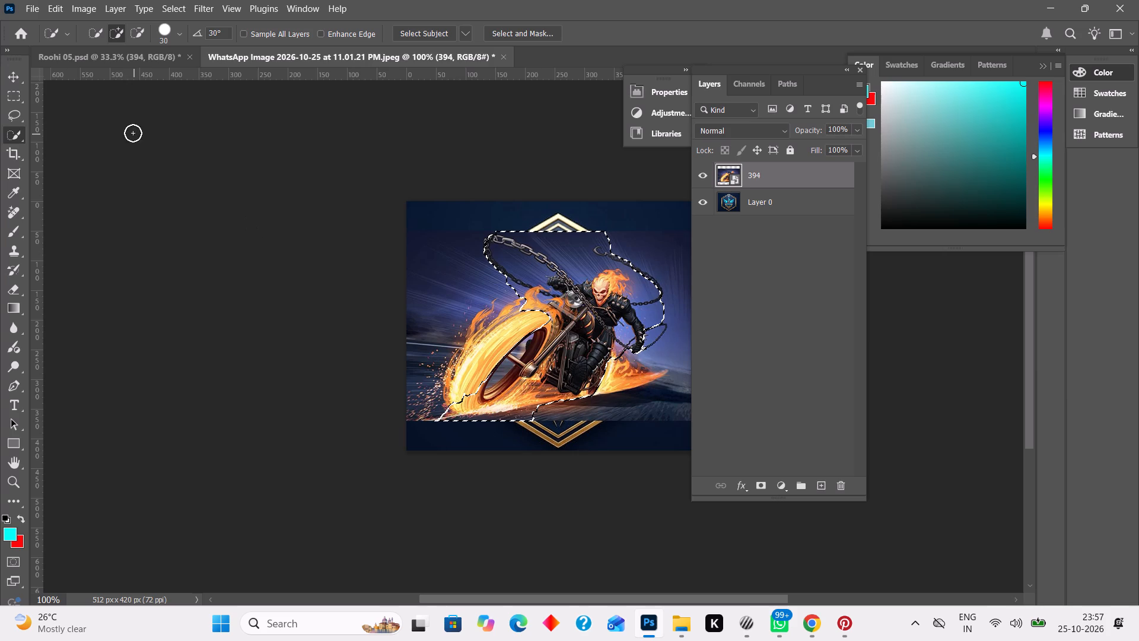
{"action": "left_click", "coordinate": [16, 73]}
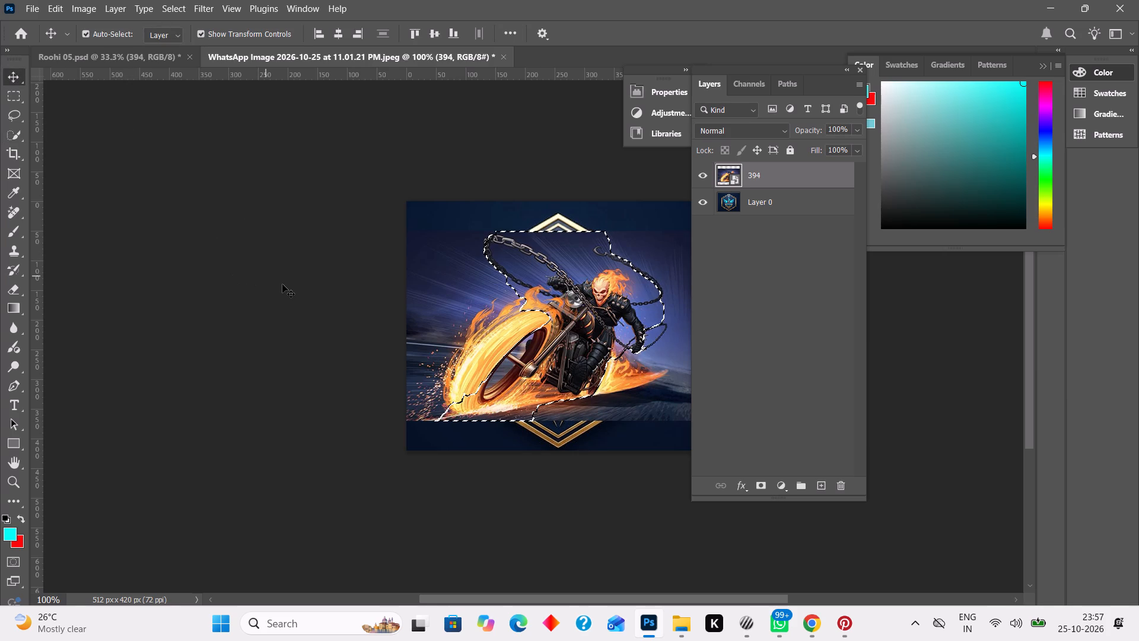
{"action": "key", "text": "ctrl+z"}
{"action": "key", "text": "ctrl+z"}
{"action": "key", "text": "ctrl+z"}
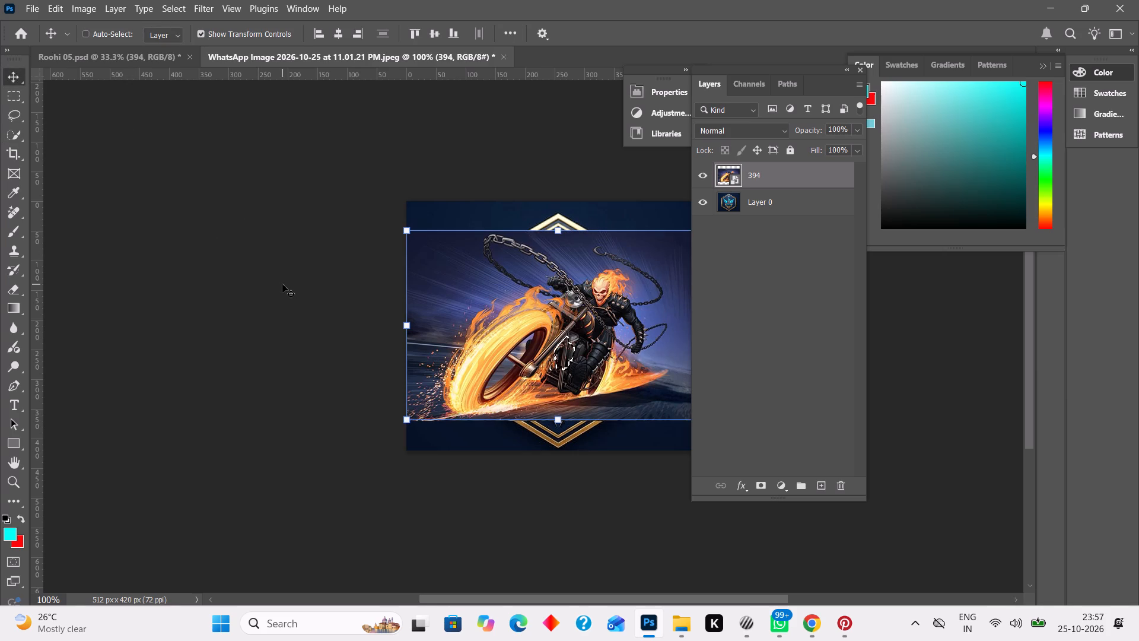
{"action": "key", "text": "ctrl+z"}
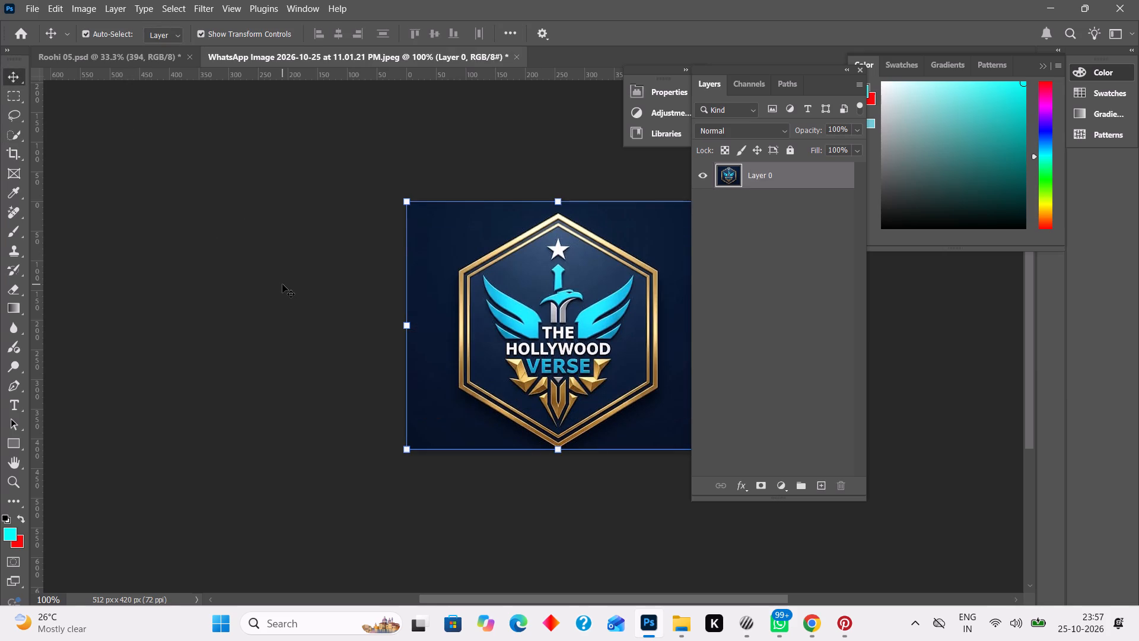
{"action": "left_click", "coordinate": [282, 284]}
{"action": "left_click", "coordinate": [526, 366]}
Return to Roohi 05.psd, and open the 394 image from the z - Copy folder as a separate document.
{"action": "double_click", "coordinate": [116, 58]}
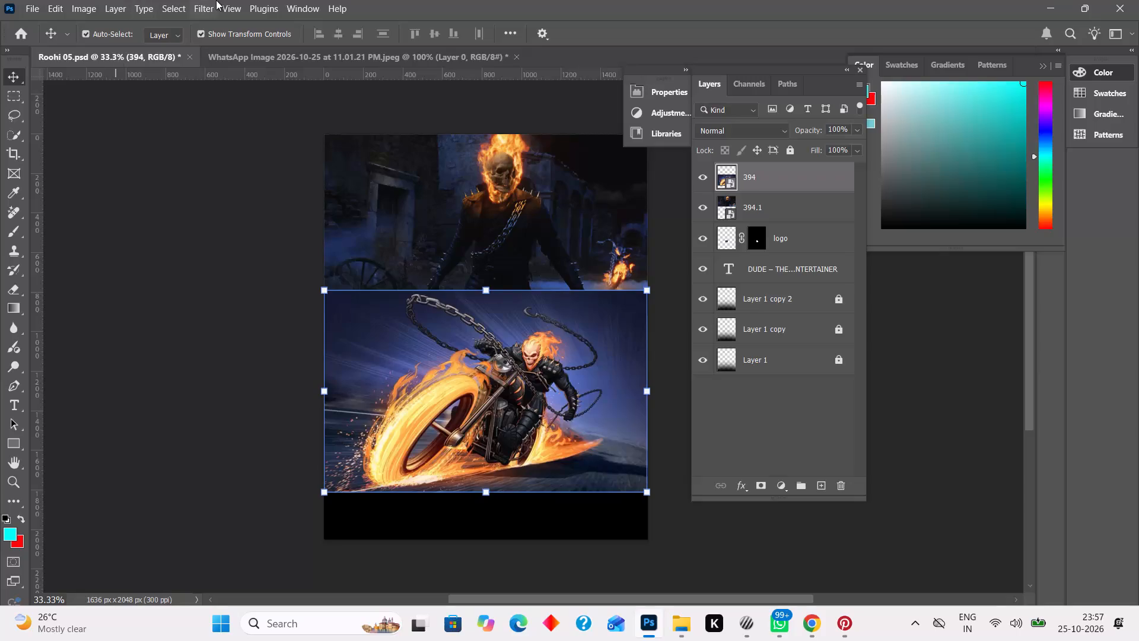
{"action": "left_click", "coordinate": [679, 630]}
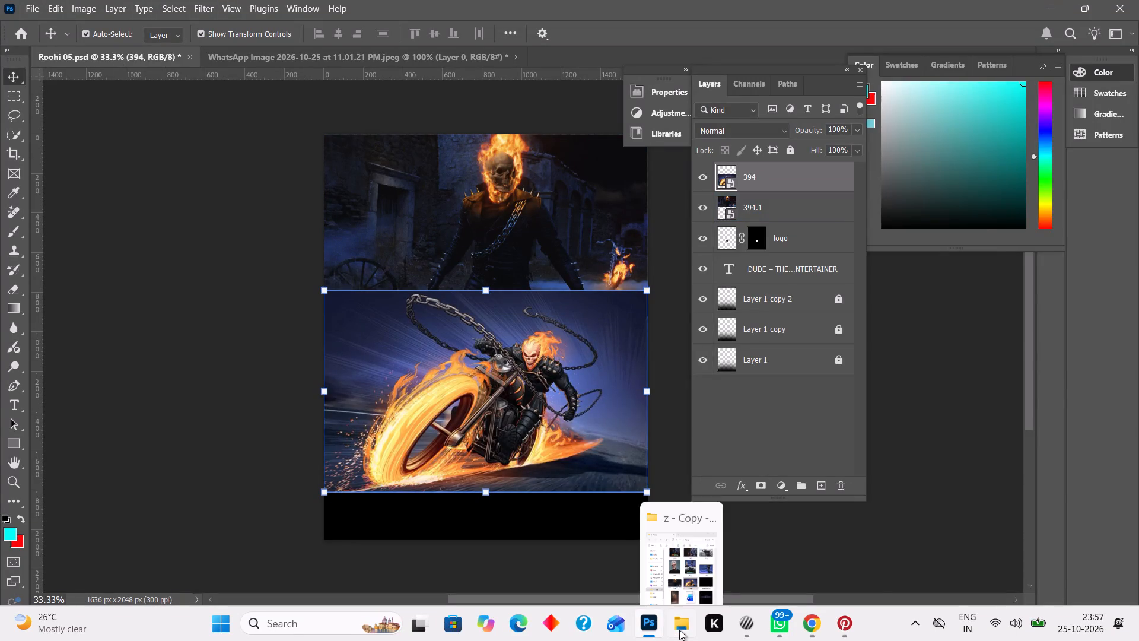
{"action": "left_click_drag", "start_coordinate": [976, 364], "coordinate": [807, 246]}
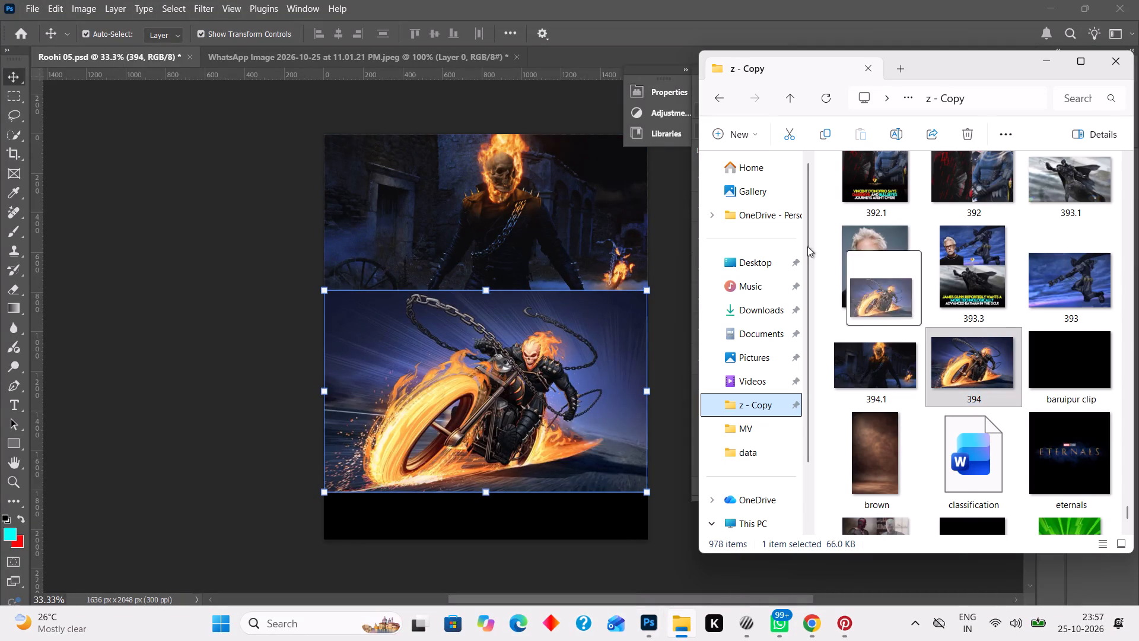
{"action": "left_click_drag", "start_coordinate": [807, 246], "coordinate": [559, 59]}
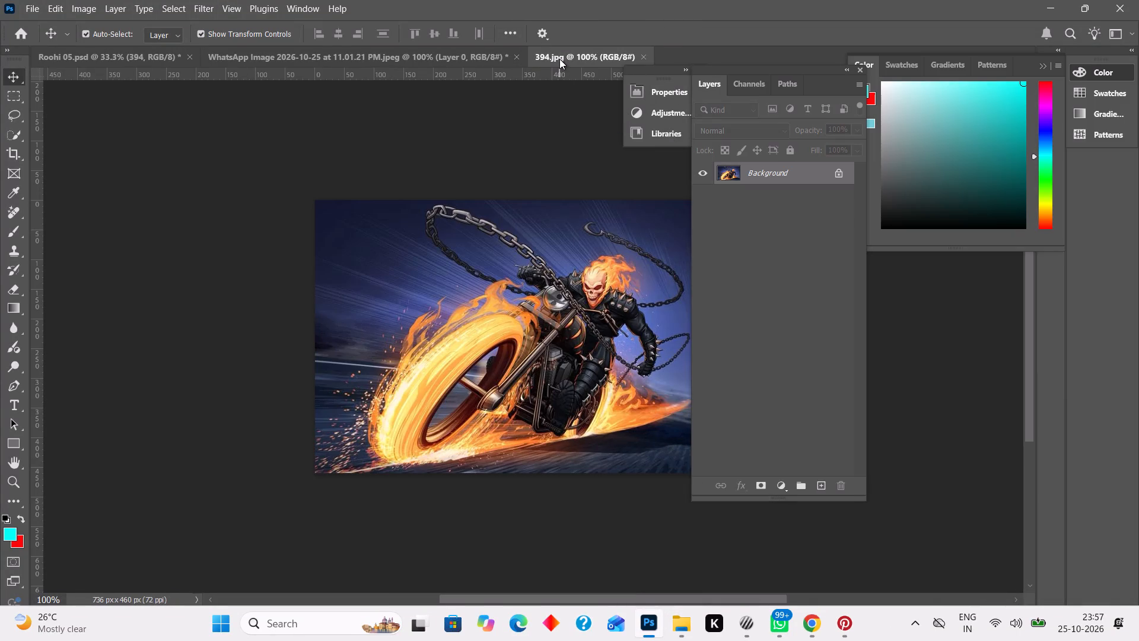
Unlock the Background layer of 394.jpg and remove its background around the motorcycle rider with the Remove Background quick action.
{"action": "left_click", "coordinate": [843, 169]}
{"action": "left_click", "coordinate": [670, 87]}
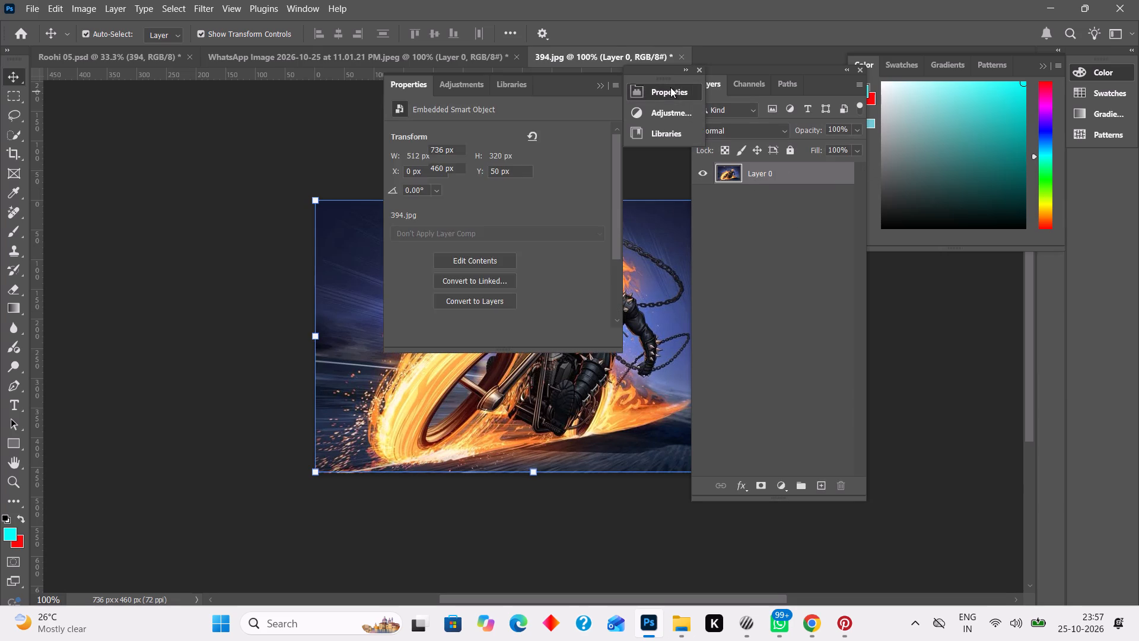
{"action": "left_click", "coordinate": [430, 297]}
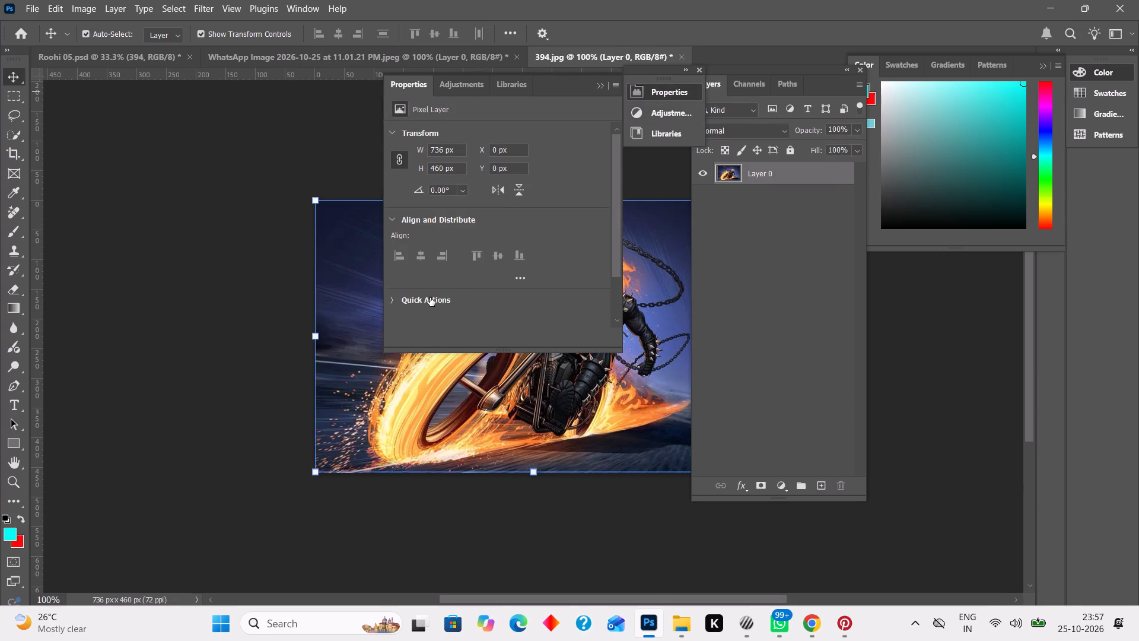
{"action": "left_click", "coordinate": [430, 297]}
{"action": "left_click", "coordinate": [457, 264]}
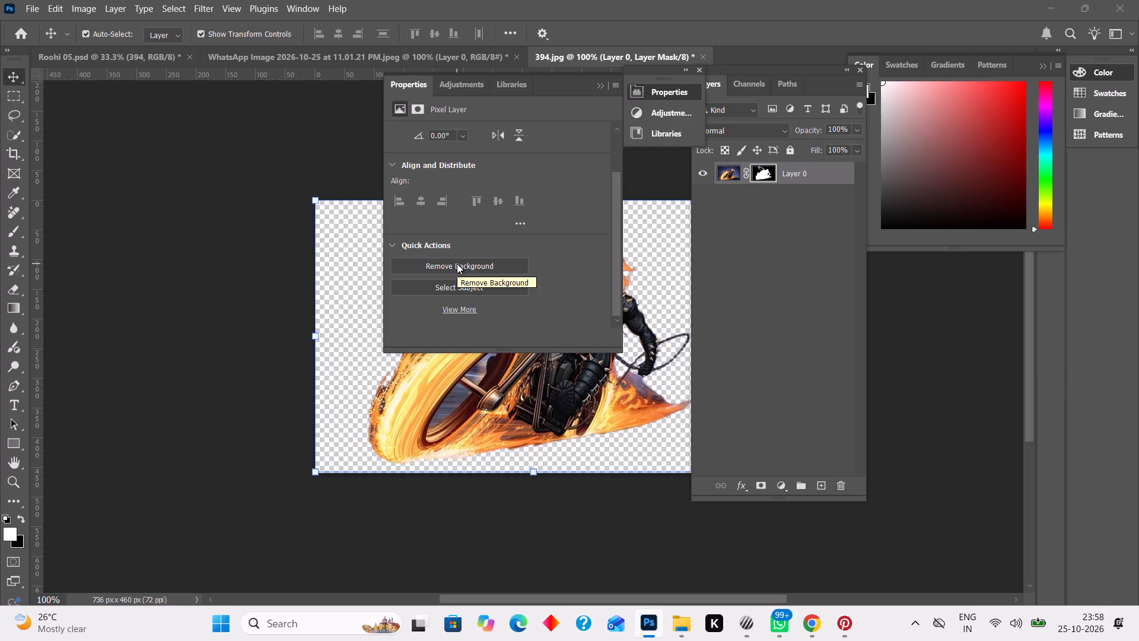
{"action": "left_click", "coordinate": [1032, 443]}
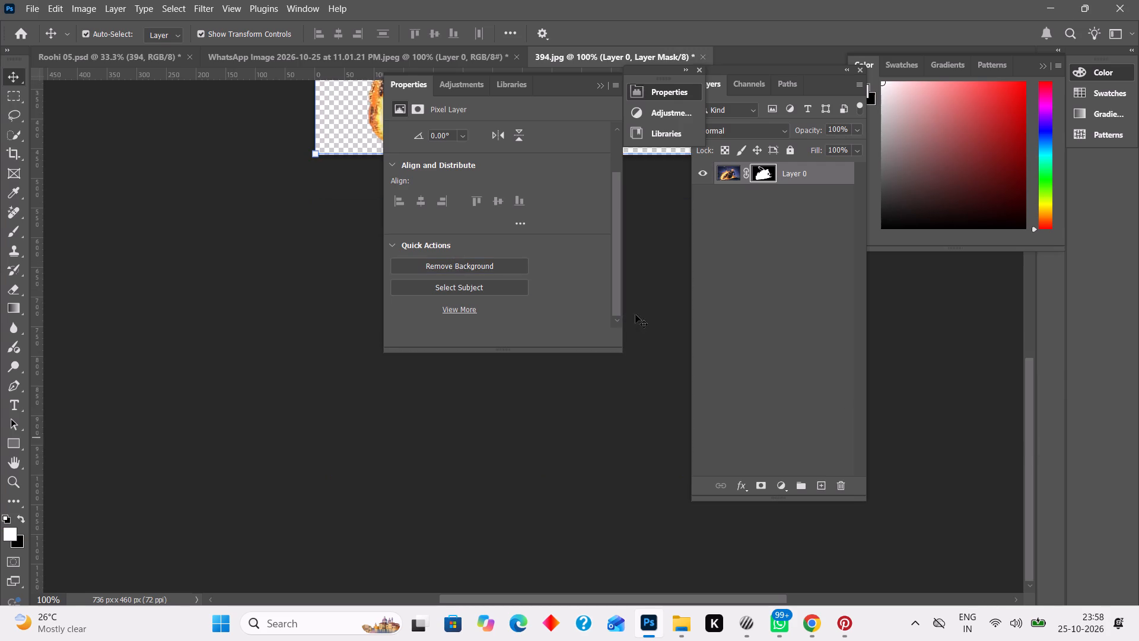
{"action": "left_click", "coordinate": [599, 84]}
{"action": "scroll", "coordinate": [508, 354], "scroll_direction": "up", "scroll_amount": 4}
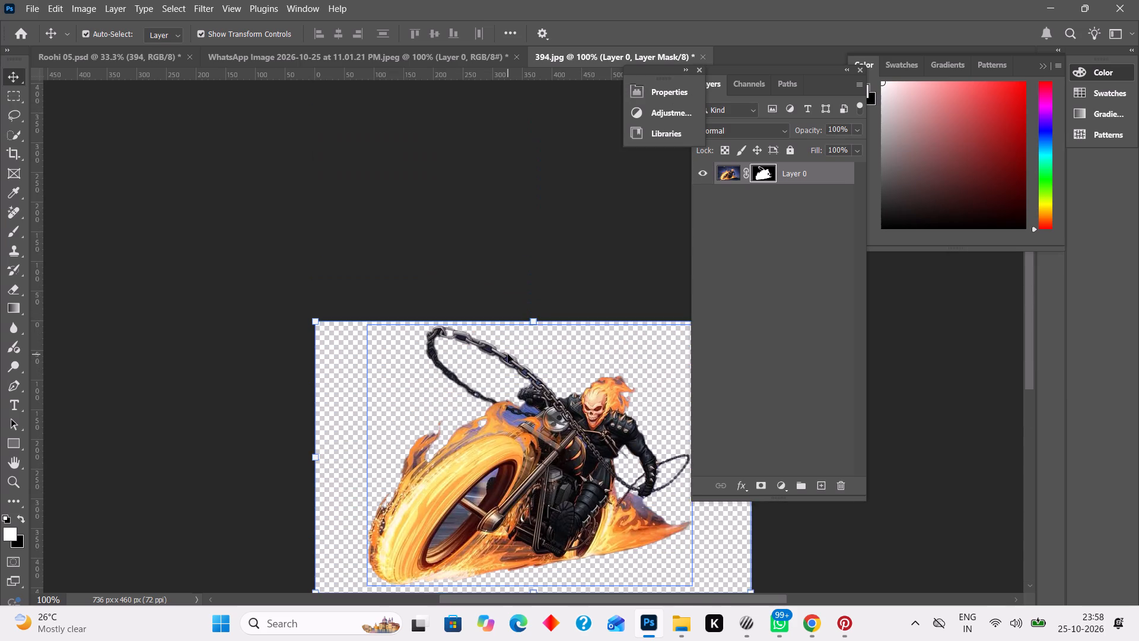
{"action": "scroll", "coordinate": [508, 354], "scroll_direction": "up", "scroll_amount": 3}
{"action": "scroll", "coordinate": [508, 354], "scroll_direction": "right", "scroll_amount": 1}
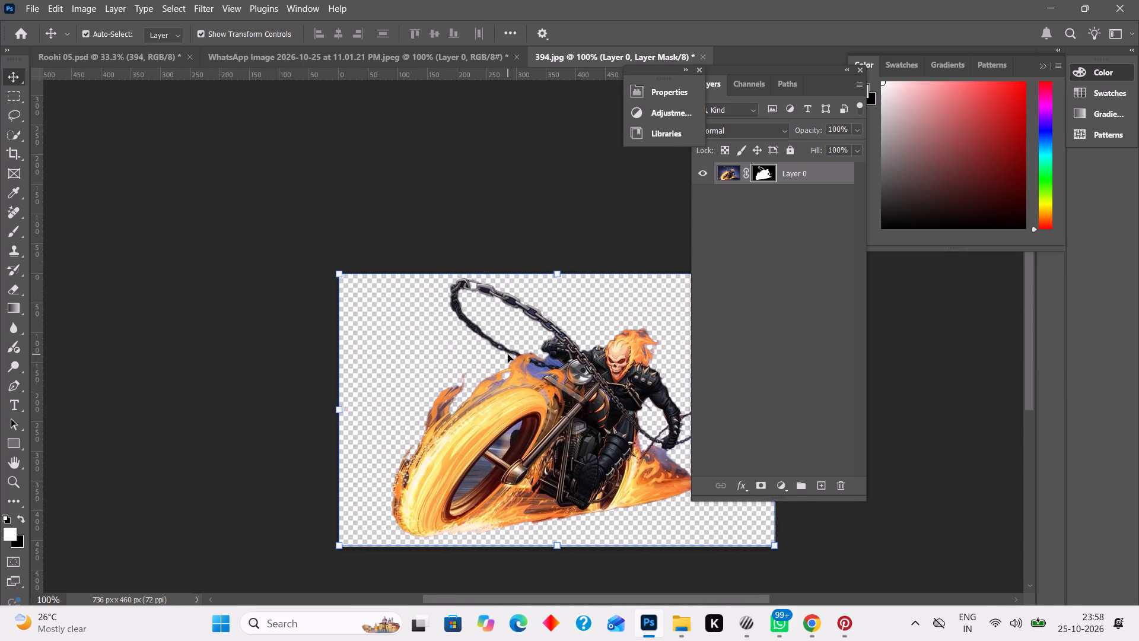
{"action": "scroll", "coordinate": [508, 354], "scroll_direction": "right", "scroll_amount": 1}
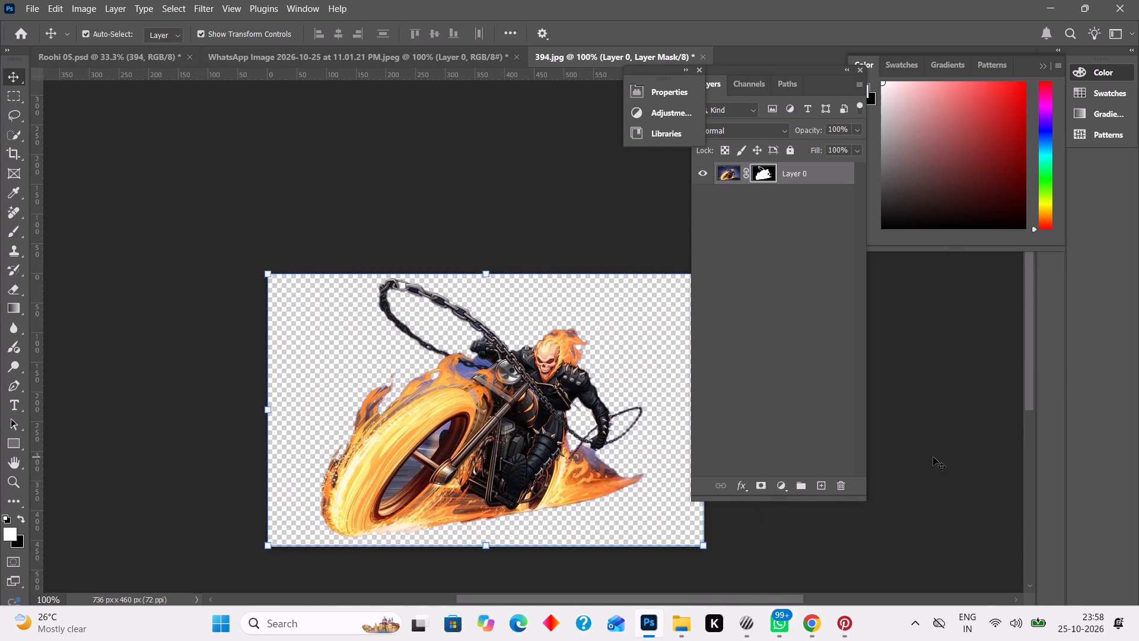
{"action": "left_click", "coordinate": [933, 457]}
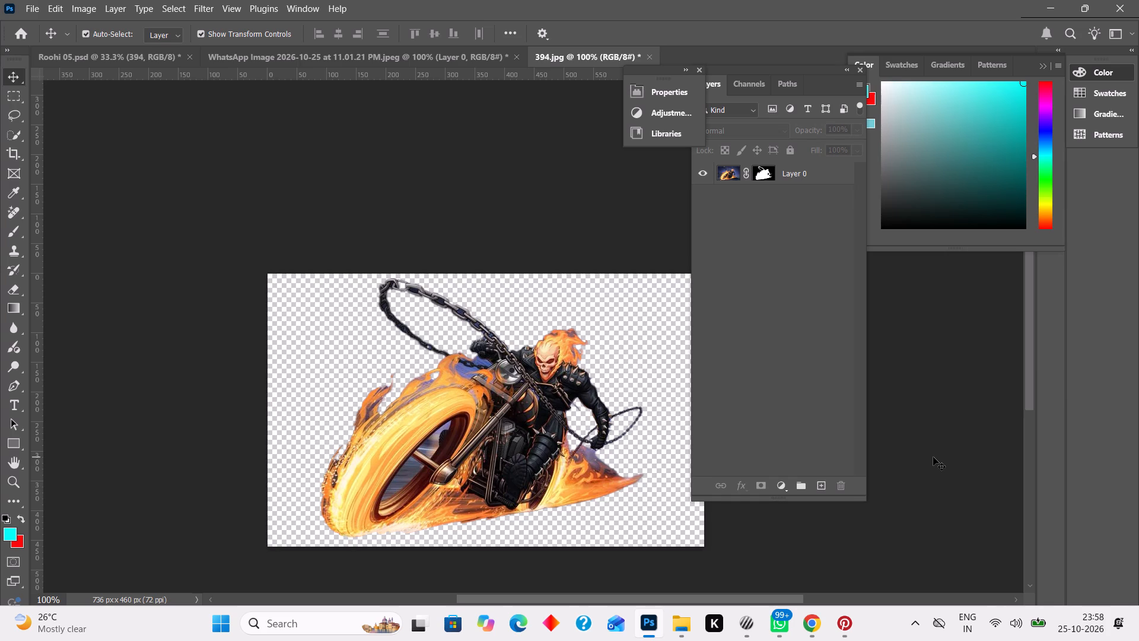
Return to Roohi 05.psd and select the motorcycle rider on layer 394 with Select Subject.
{"action": "left_click", "coordinate": [145, 58]}
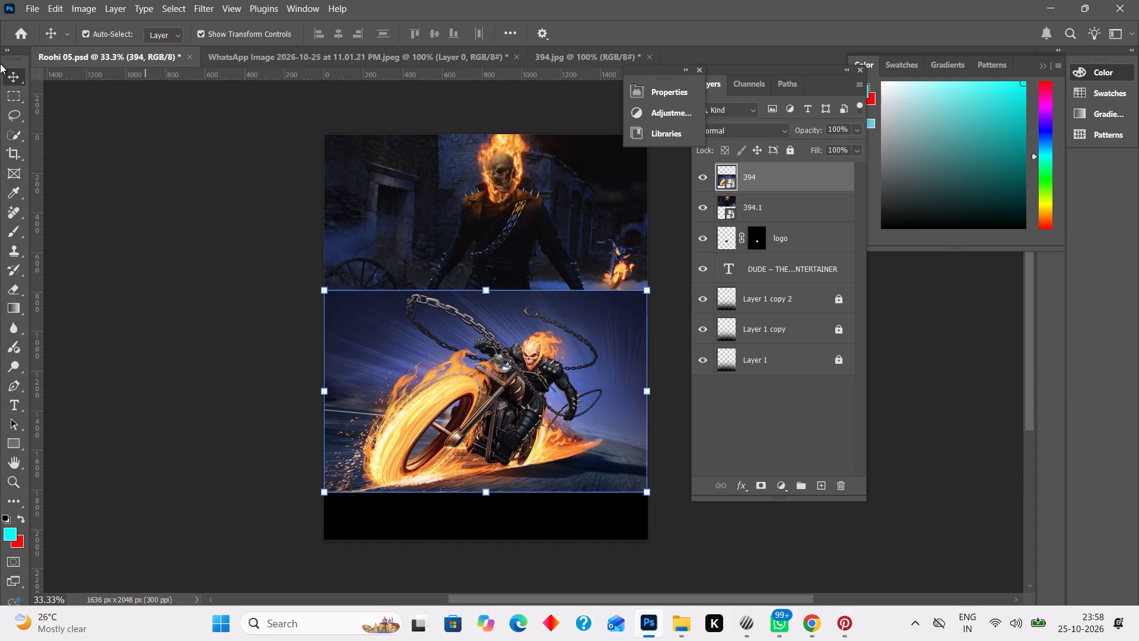
{"action": "left_click", "coordinate": [17, 134]}
{"action": "left_click", "coordinate": [425, 27]}
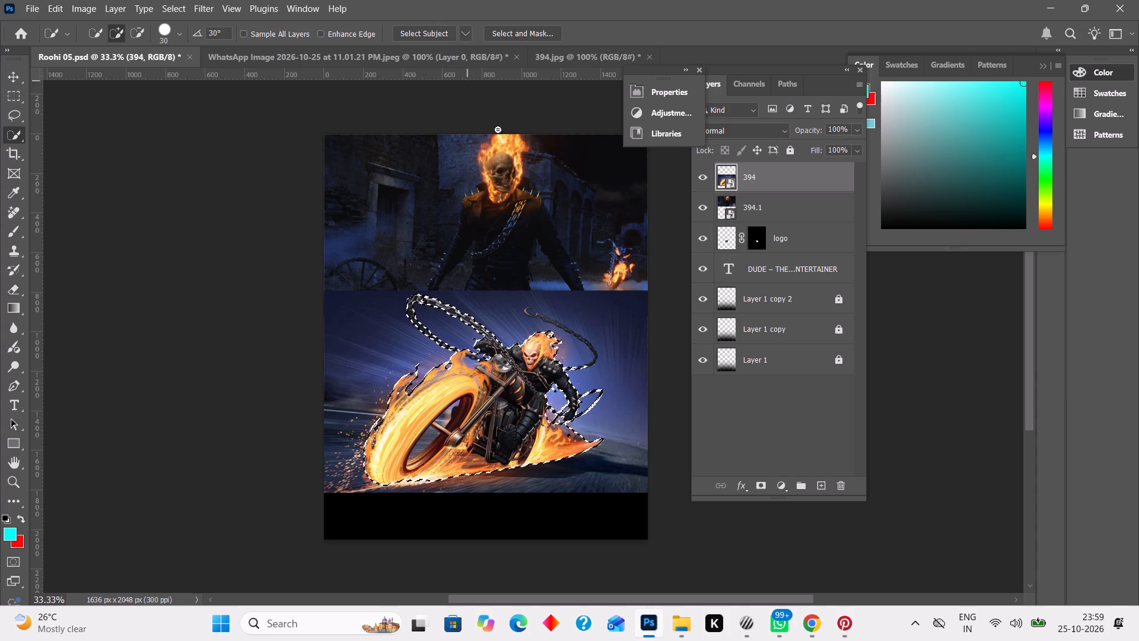
Duplicate layer 394 within Roohi 05.psd as 394 copy, keeping the rider selection active.
{"action": "right_click", "coordinate": [795, 176]}
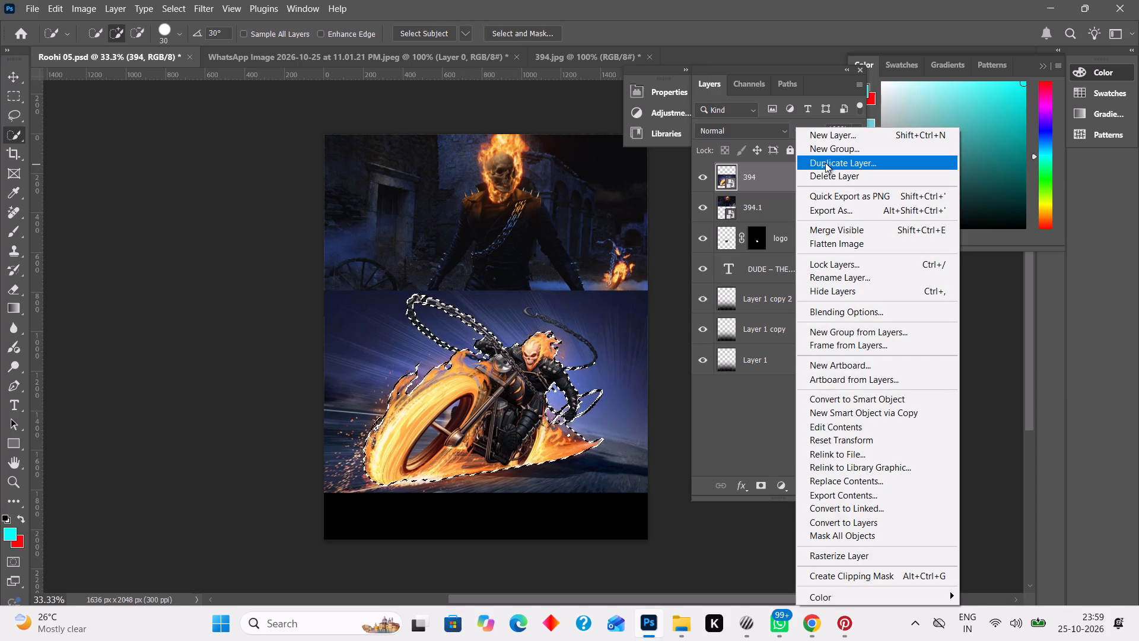
{"action": "left_click", "coordinate": [826, 162]}
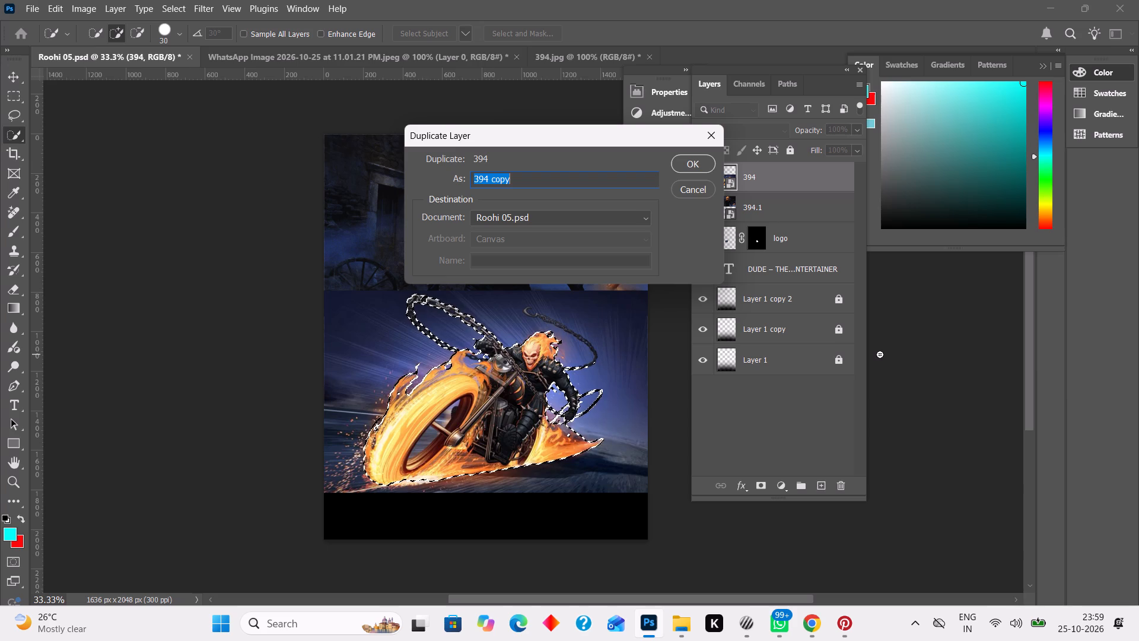
{"action": "left_click", "coordinate": [717, 134]}
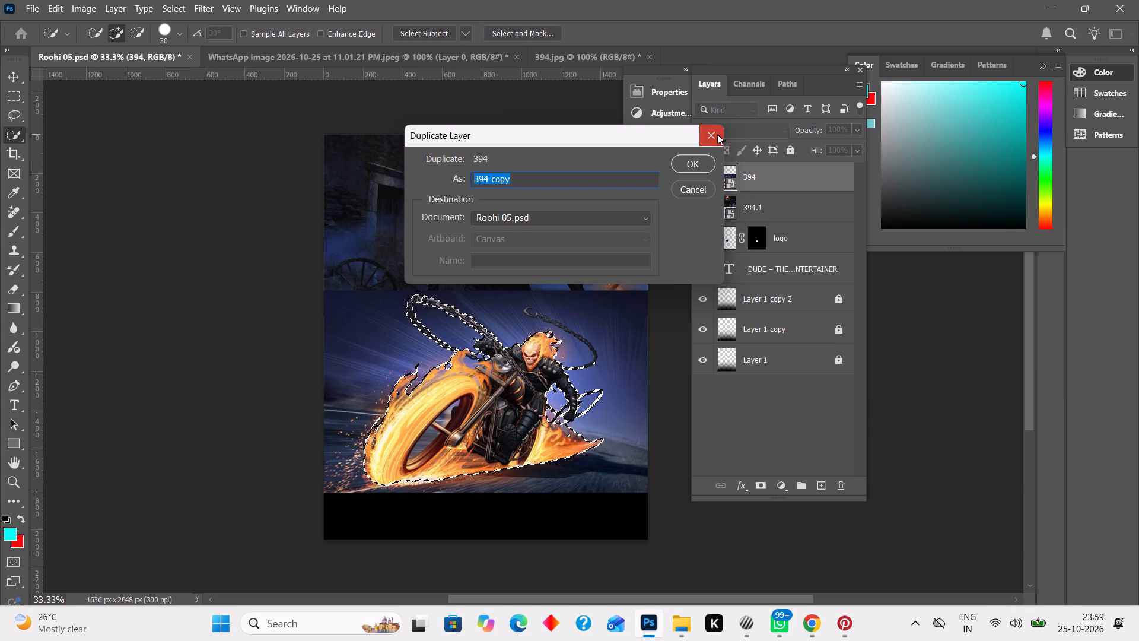
{"action": "right_click", "coordinate": [791, 175]}
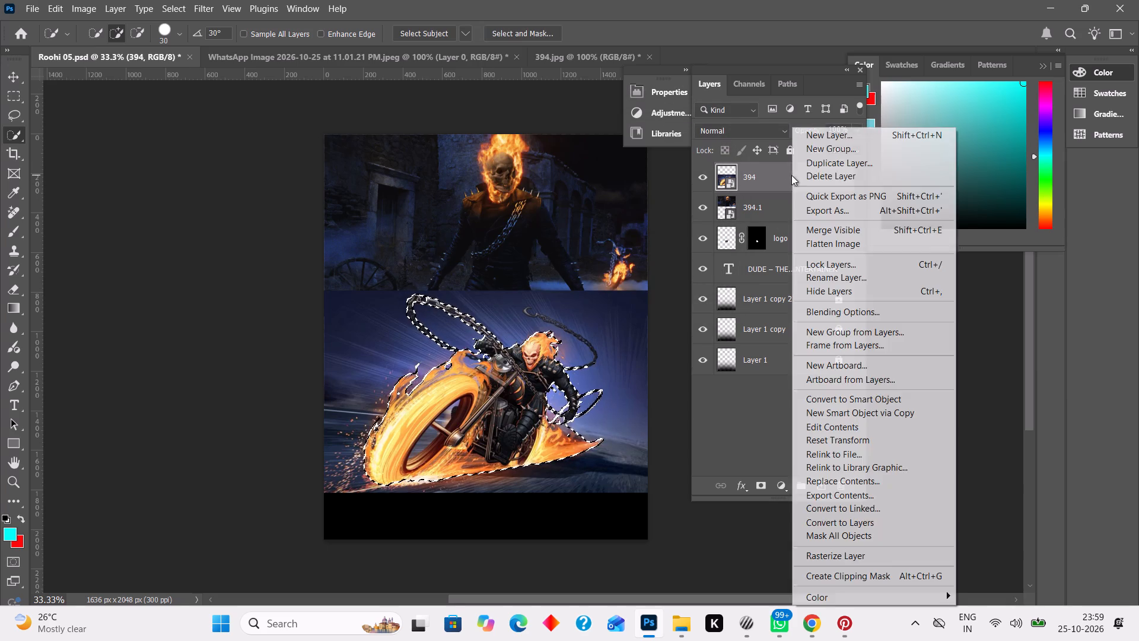
{"action": "left_click", "coordinate": [825, 162]}
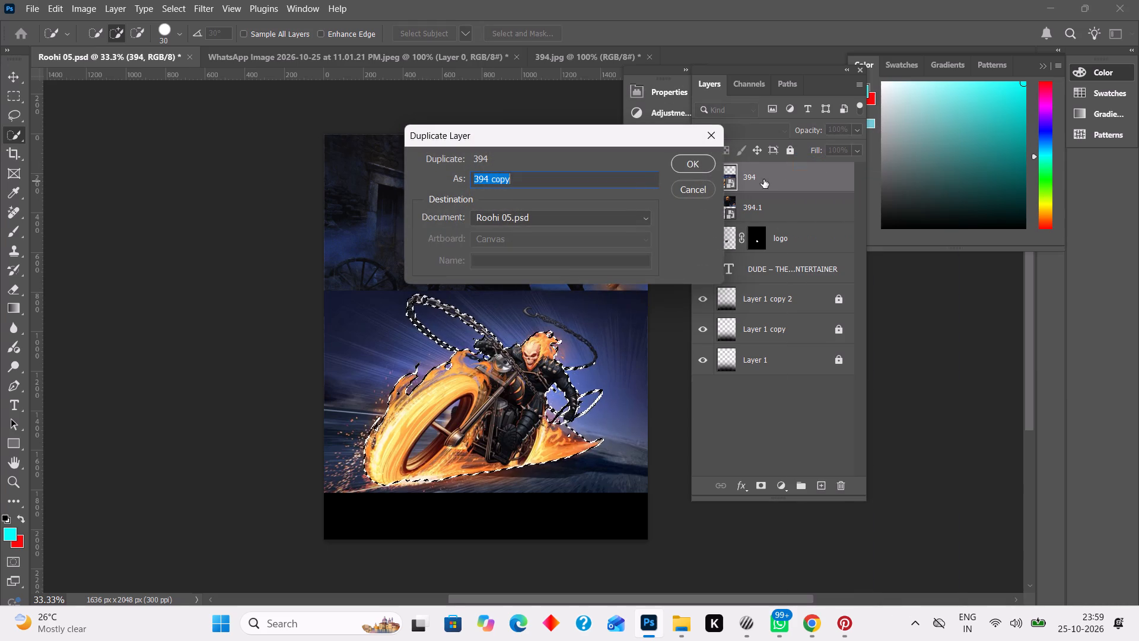
{"action": "left_click", "coordinate": [692, 159]}
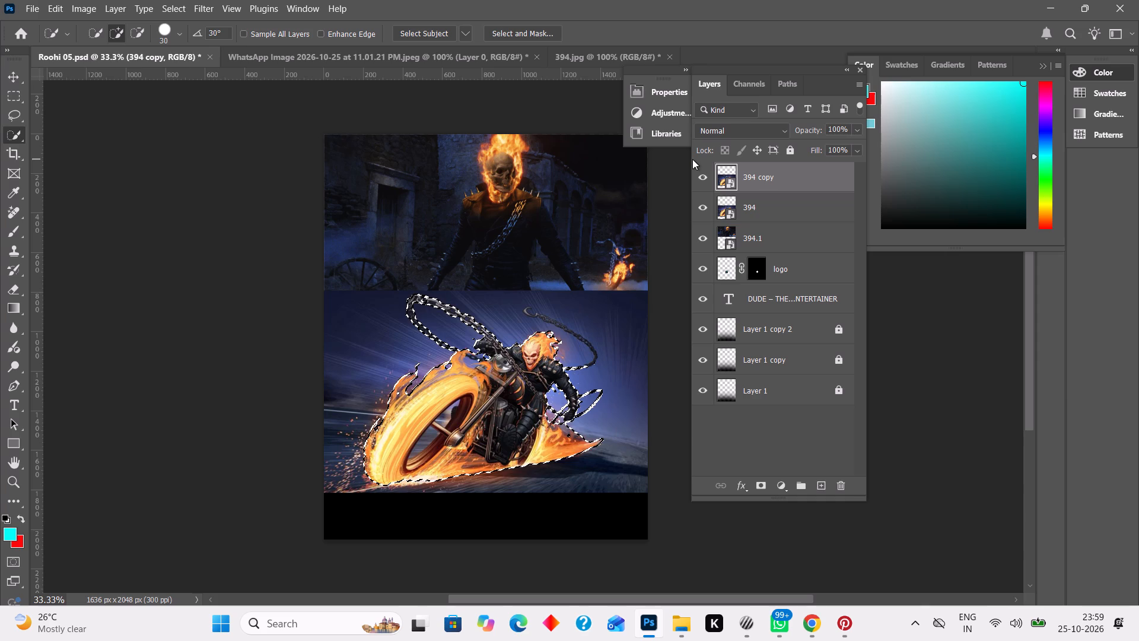
Output the rider selection on 394 copy as a Layer Mask through Select and Mask.
{"action": "left_click", "coordinate": [537, 28]}
{"action": "scroll", "coordinate": [940, 487], "scroll_direction": "down", "scroll_amount": 3}
{"action": "left_click", "coordinate": [1025, 550]}
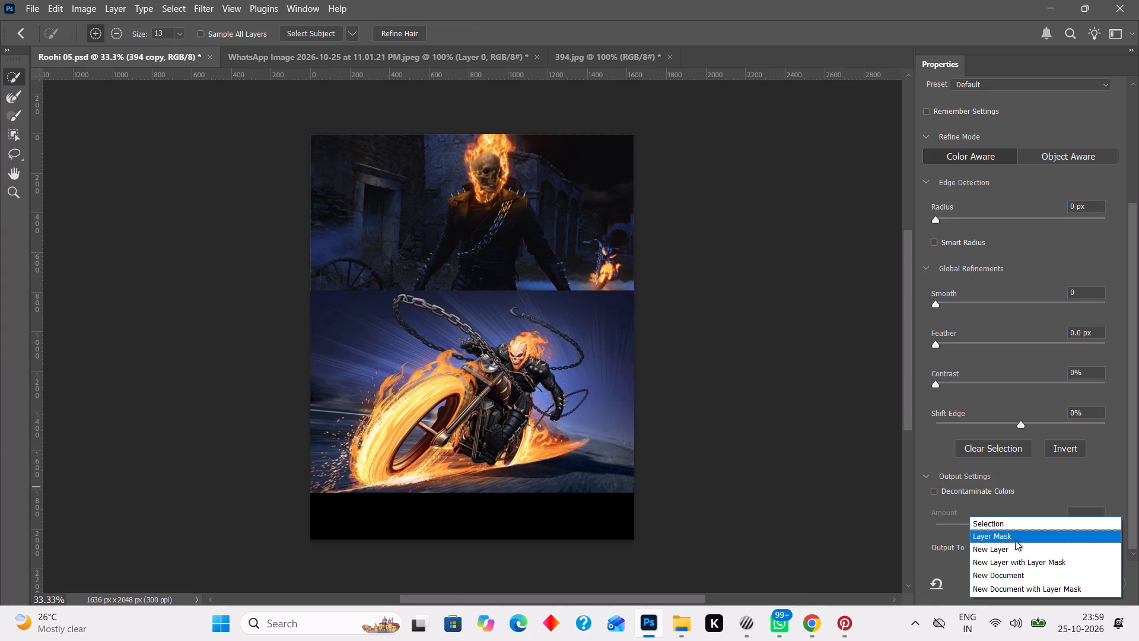
{"action": "left_click", "coordinate": [1013, 537]}
{"action": "left_click", "coordinate": [1044, 582]}
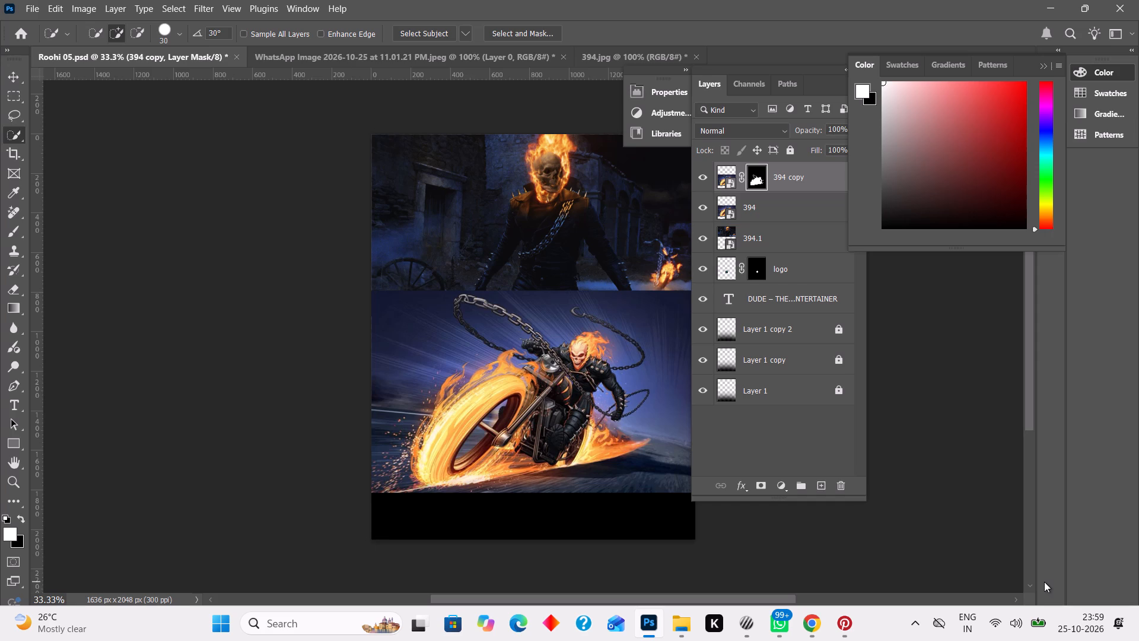
Move the flaming-skull layer 394.1 above layer 394 in the stack, keeping it below 394 copy.
{"action": "left_click_drag", "start_coordinate": [778, 234], "coordinate": [776, 203]}
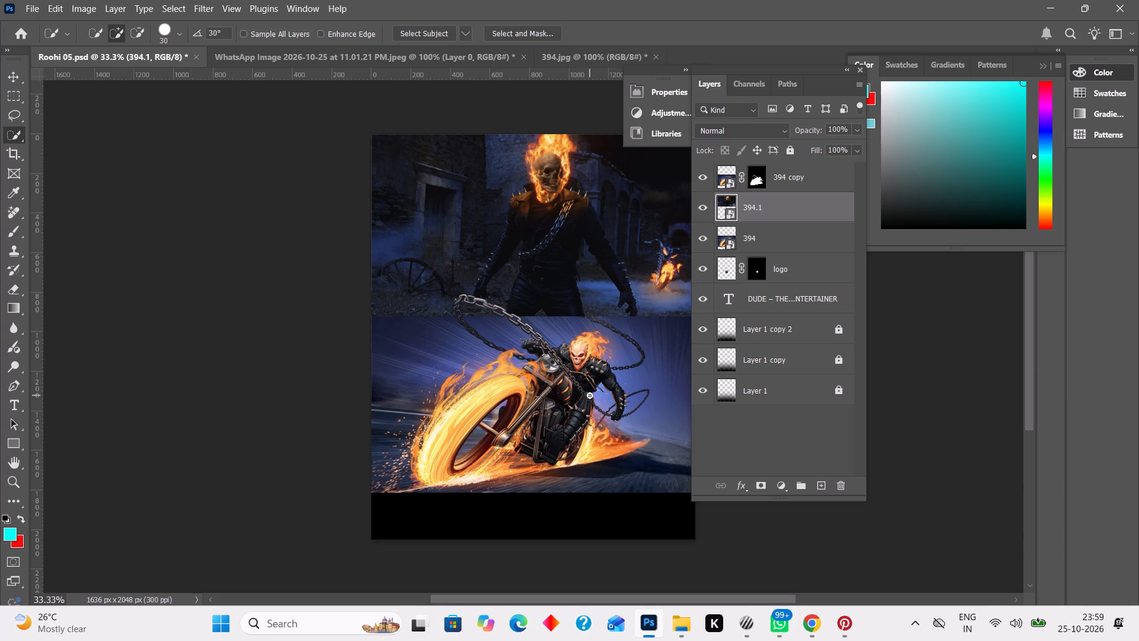
Nudge the motorcycle picture on layer 394 slightly upward with the Move tool.
{"action": "left_click", "coordinate": [21, 73]}
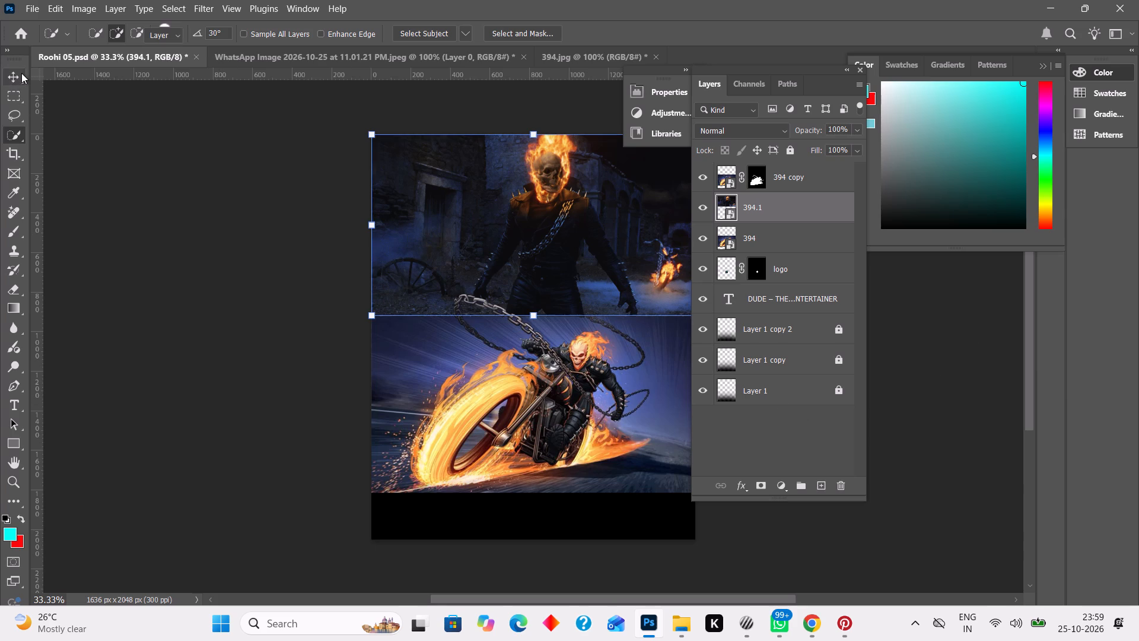
{"action": "left_click", "coordinate": [602, 401]}
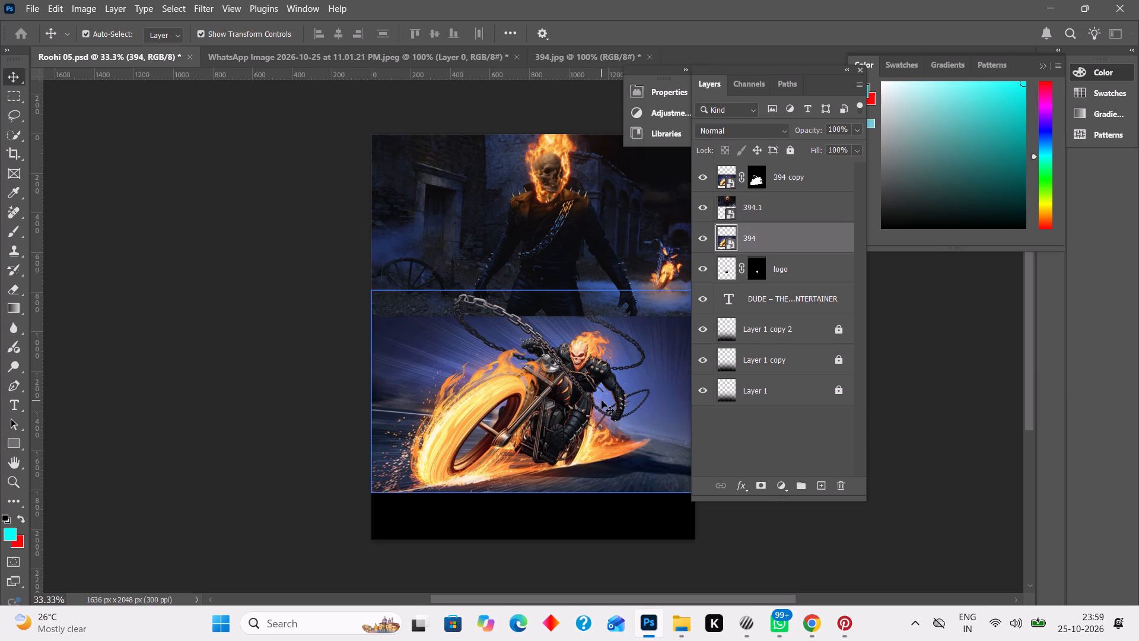
{"action": "key", "text": "Up"}
{"action": "key", "text": "Up"}
{"action": "key", "text": "Up"}
{"action": "key", "text": "Up"}
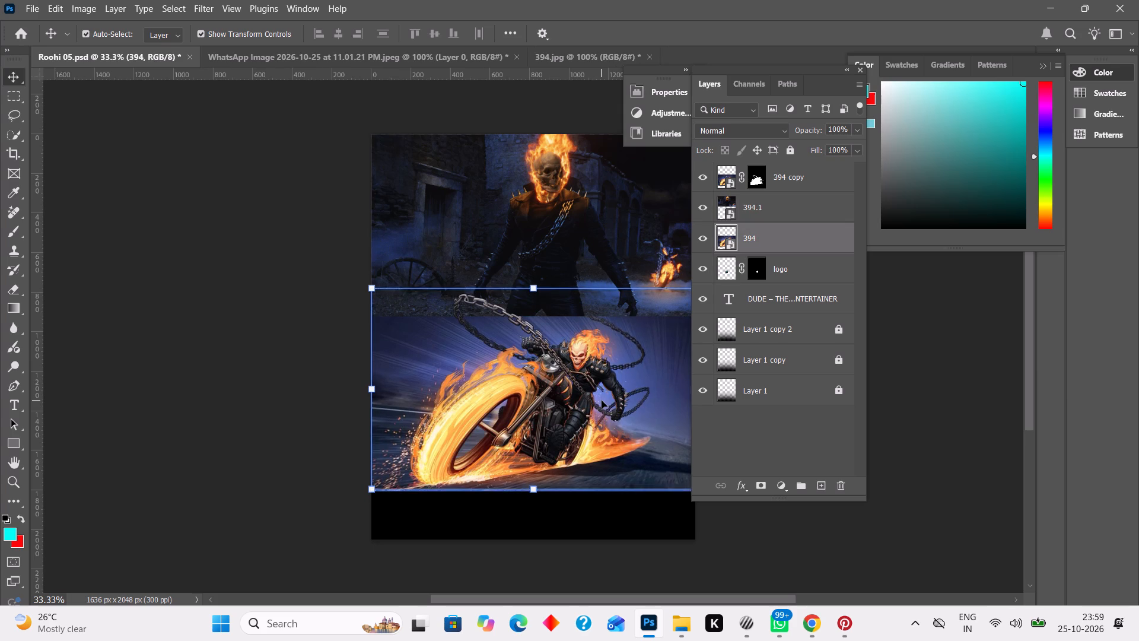
{"action": "key", "text": "Up"}
{"action": "key", "text": "Up"}
{"action": "key", "text": "Up"}
{"action": "key", "text": "Up"}
{"action": "key", "text": "Up"}
{"action": "key", "text": "Up"}
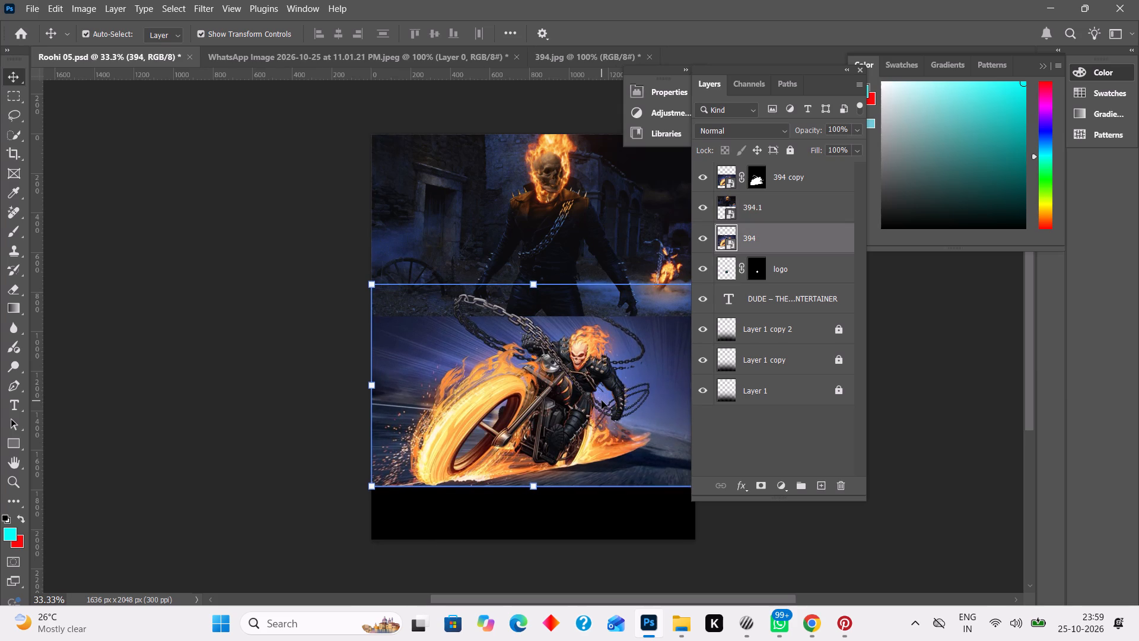
Nudge the masked rider on 394 copy upward so it lines up with the picture on layer 394.
{"action": "left_click", "coordinate": [797, 180]}
{"action": "key", "text": "Up"}
{"action": "key", "text": "Up"}
{"action": "key", "text": "Up"}
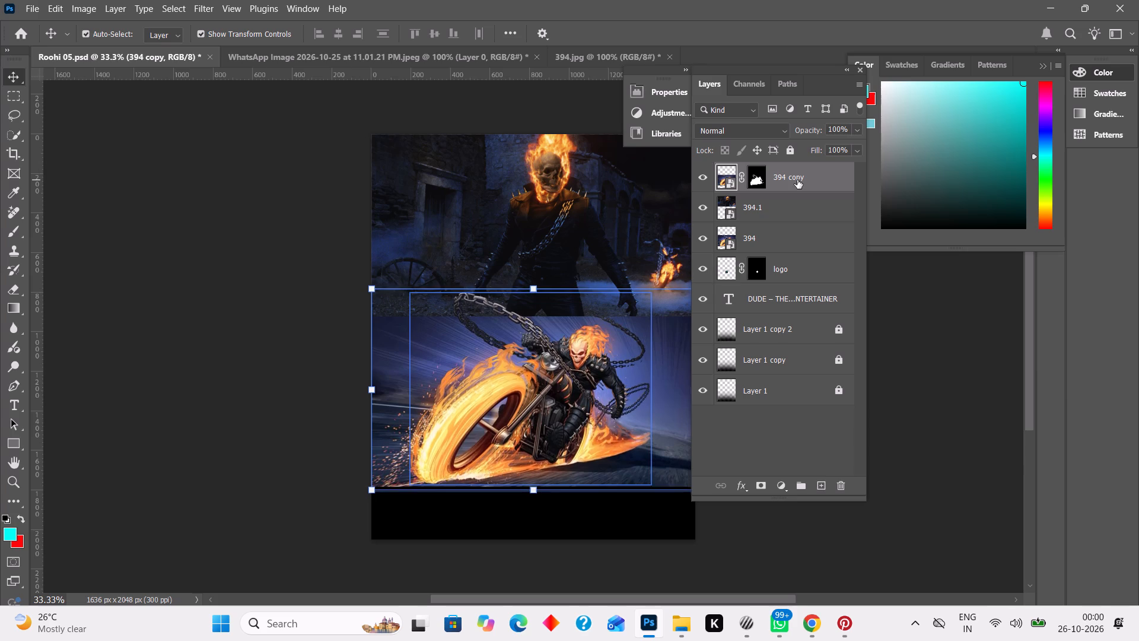
{"action": "key", "text": "Up"}
{"action": "key", "text": "Up"}
{"action": "key", "text": "Up"}
{"action": "key", "text": "Up"}
{"action": "key", "text": "Up"}
{"action": "key", "text": "Up"}
{"action": "key", "text": "Up"}
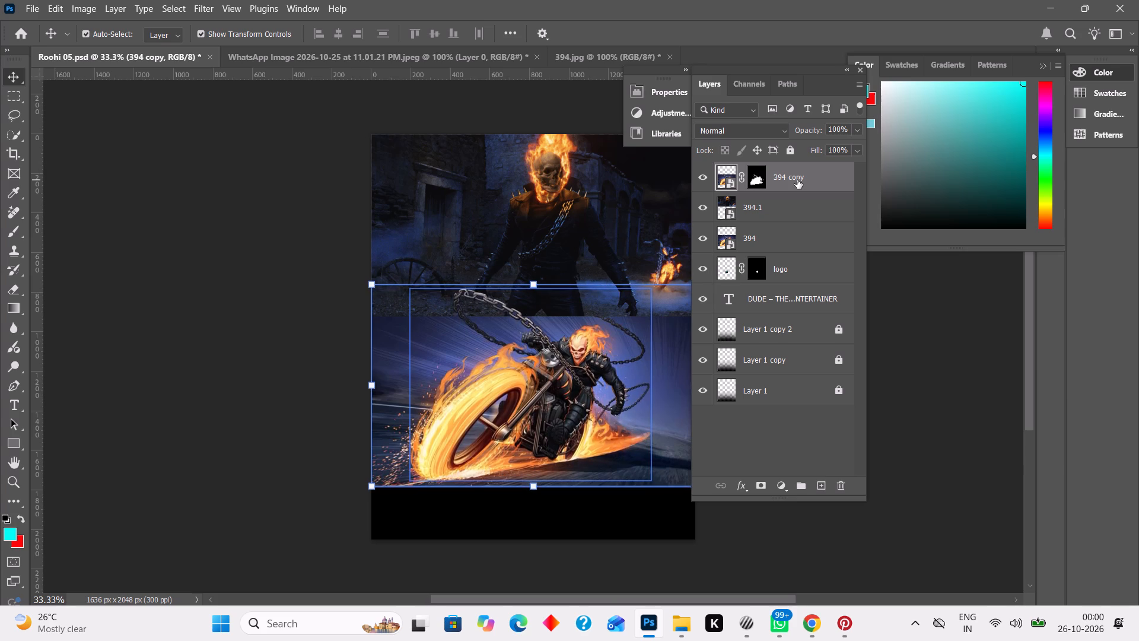
{"action": "left_click", "coordinate": [943, 383]}
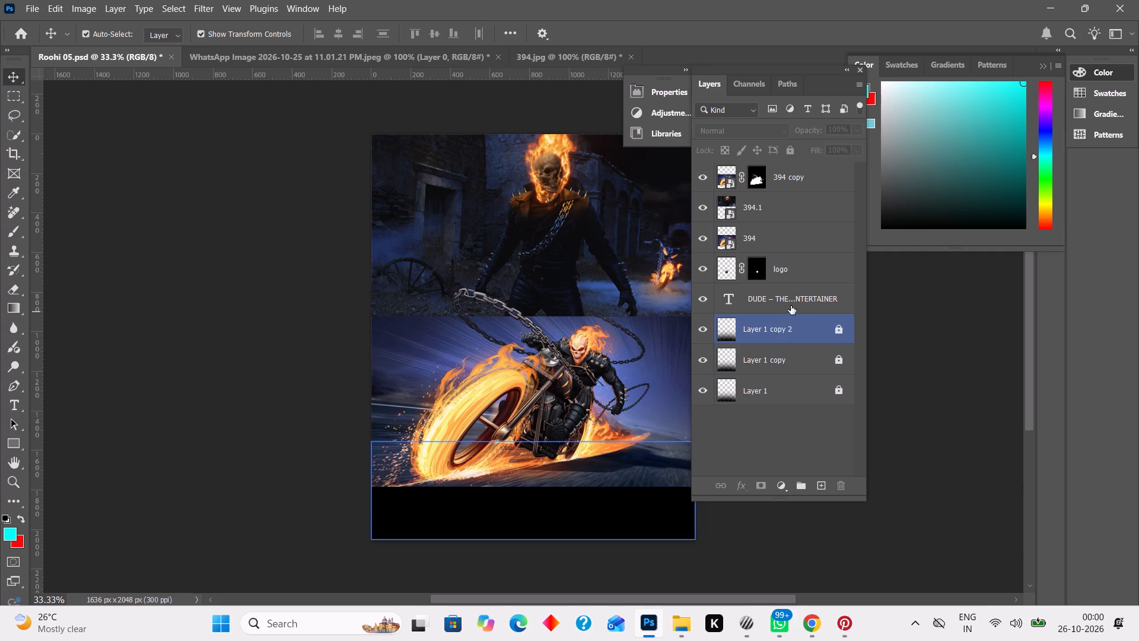
Move the DUDE – THE PERFECT GEN Z ENTERTAINER text layer to the top of the layer stack, above 394 copy.
{"action": "left_click_drag", "start_coordinate": [790, 300], "coordinate": [770, 179]}
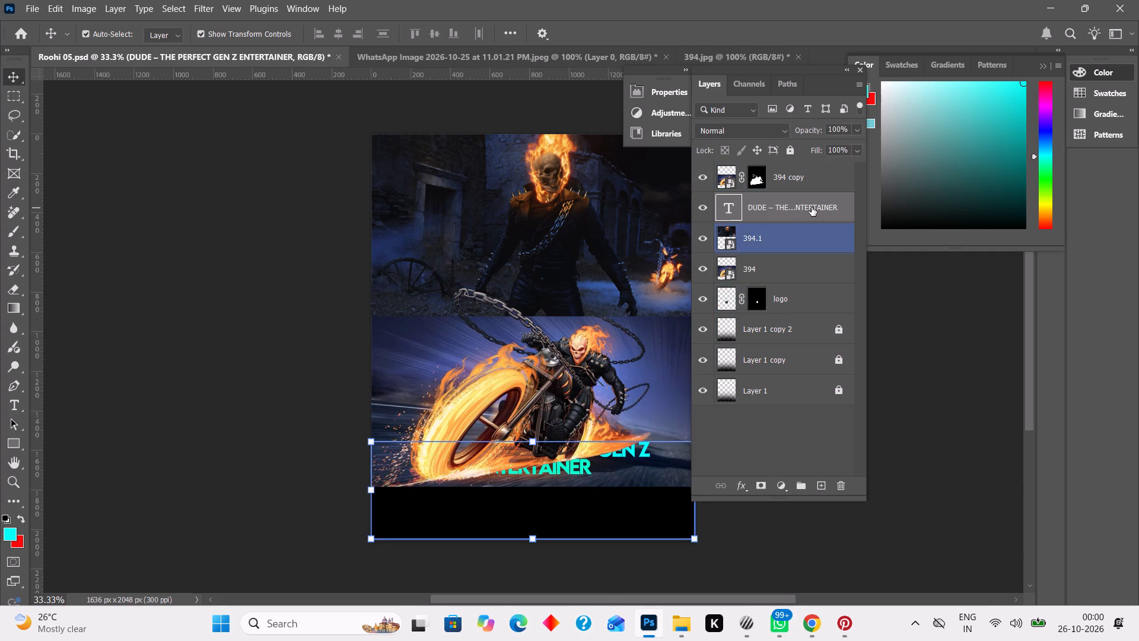
{"action": "left_click_drag", "start_coordinate": [812, 207], "coordinate": [803, 174]}
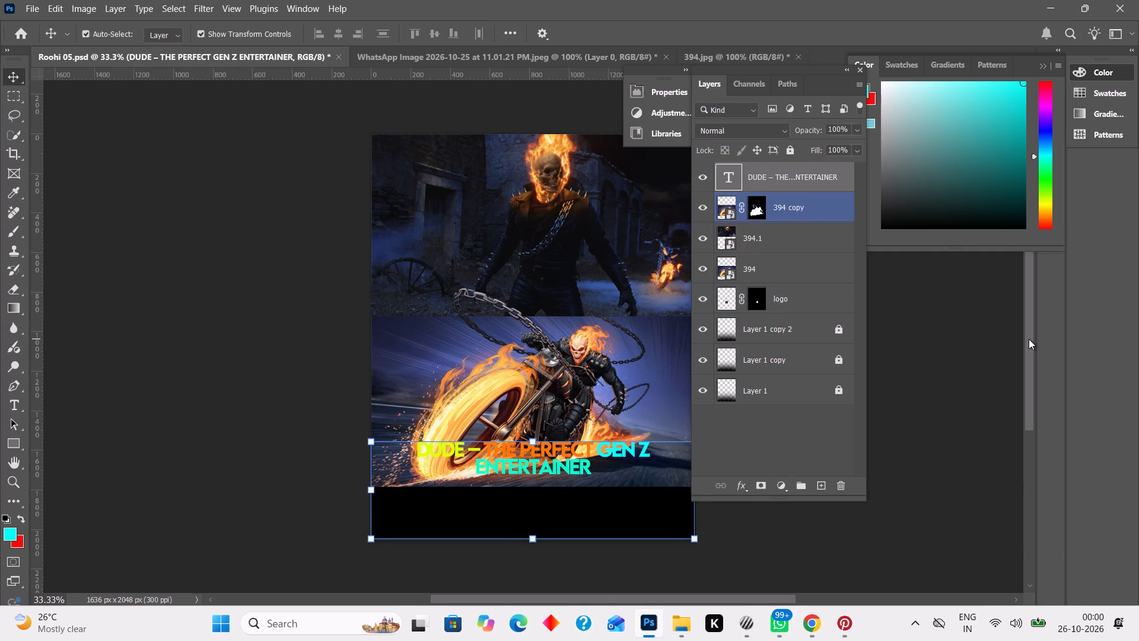
{"action": "left_click", "coordinate": [960, 334]}
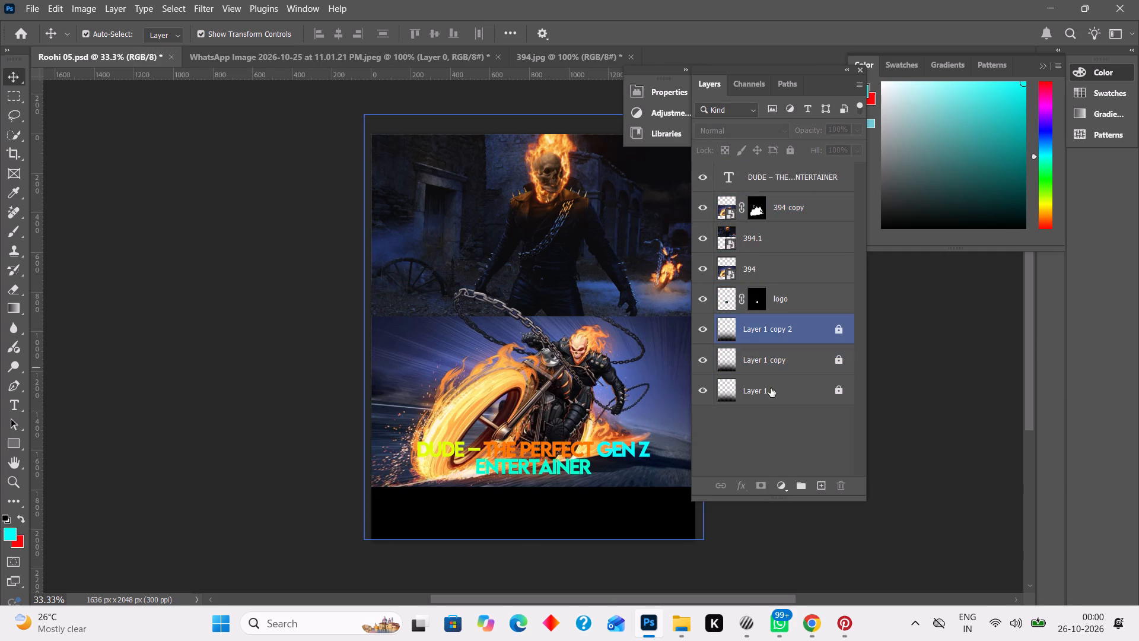
Move the locked Layer 1 shadow gradient up the layer stack, above 394 copy and directly below the title text layer.
{"action": "left_click_drag", "start_coordinate": [767, 401], "coordinate": [742, 211]}
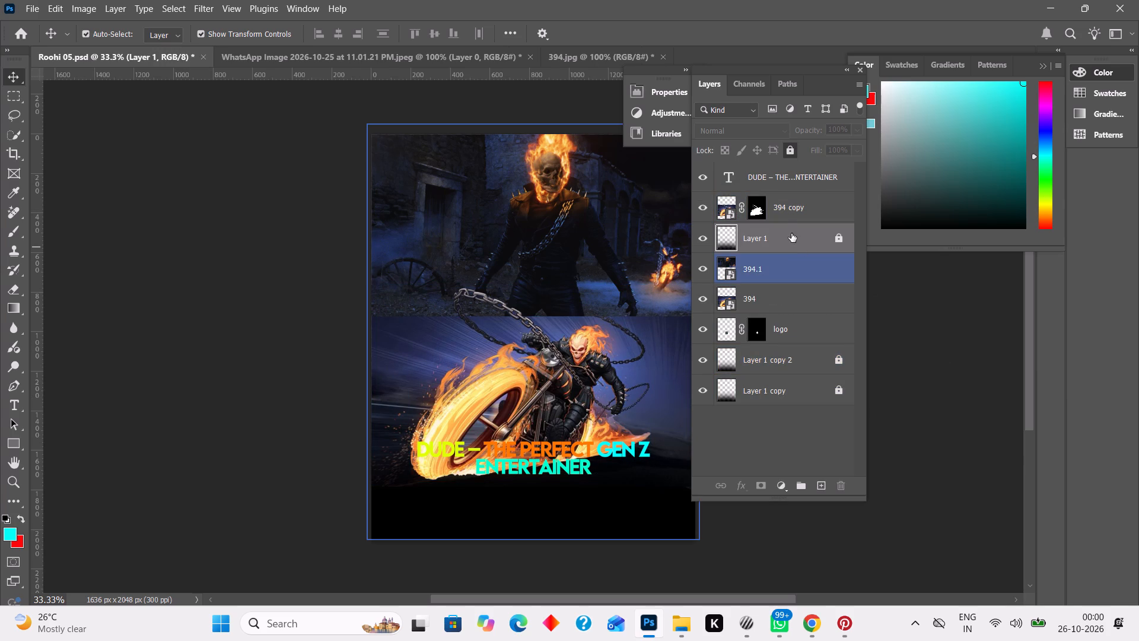
{"action": "left_click_drag", "start_coordinate": [791, 233], "coordinate": [786, 194]}
{"action": "left_click", "coordinate": [995, 303]}
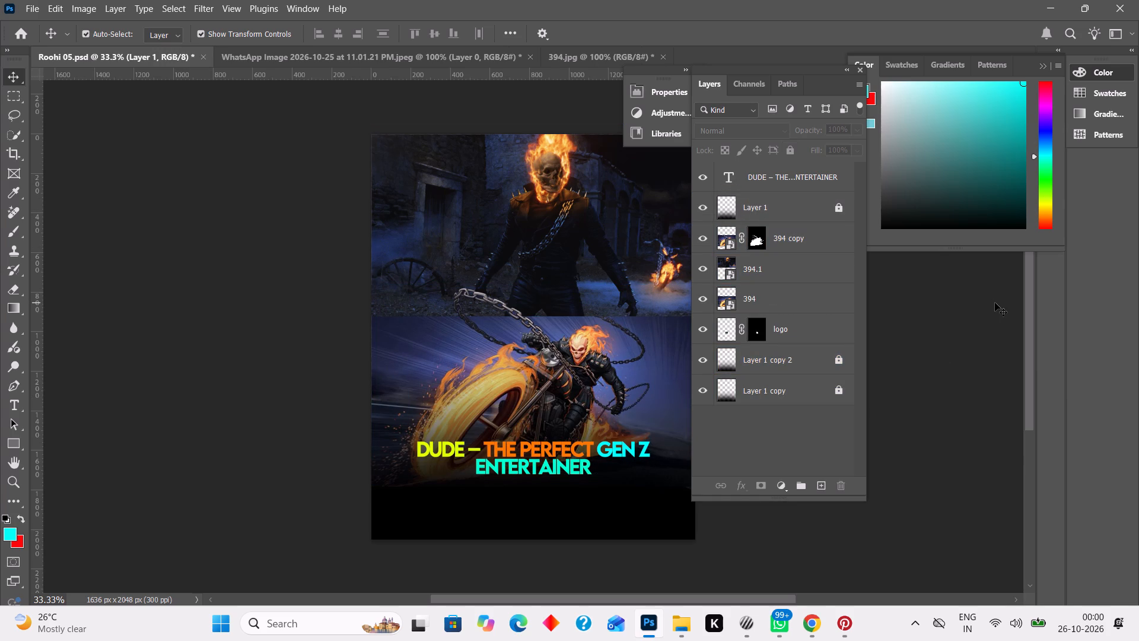
Nudge the DUDE – THE PERFECT GEN Z ENTERTAINER title straight down off the motorcycle onto the black area below it.
{"action": "left_click", "coordinate": [581, 454]}
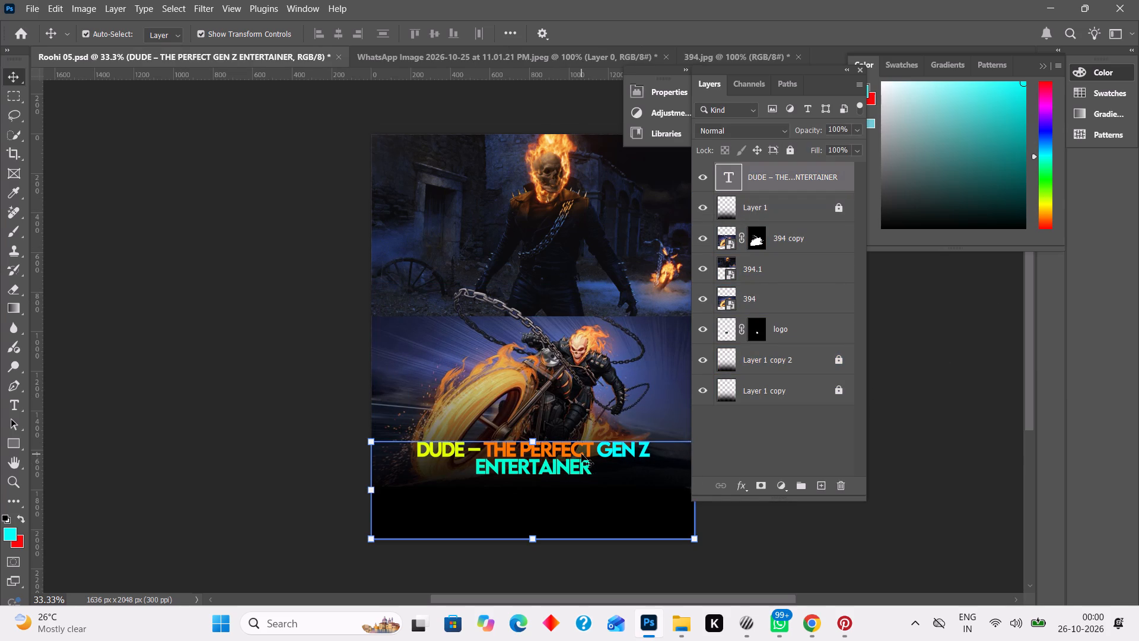
{"action": "key", "text": "Down"}
{"action": "key", "text": "Down"}
{"action": "key", "text": "Down"}
{"action": "key", "text": "Down"}
{"action": "key", "text": "Down"}
{"action": "key", "text": "Down"}
{"action": "key", "text": "Down"}
{"action": "key", "text": "Down"}
{"action": "key", "text": "Down"}
{"action": "key", "text": "Down"}
{"action": "key", "text": "Down"}
{"action": "key", "text": "Down"}
{"action": "key", "text": "Down"}
{"action": "key", "text": "Down"}
{"action": "key", "text": "Down"}
{"action": "key", "text": "Down"}
{"action": "key", "text": "Down"}
{"action": "key", "text": "Down"}
{"action": "key", "text": "Down"}
{"action": "key", "text": "Down"}
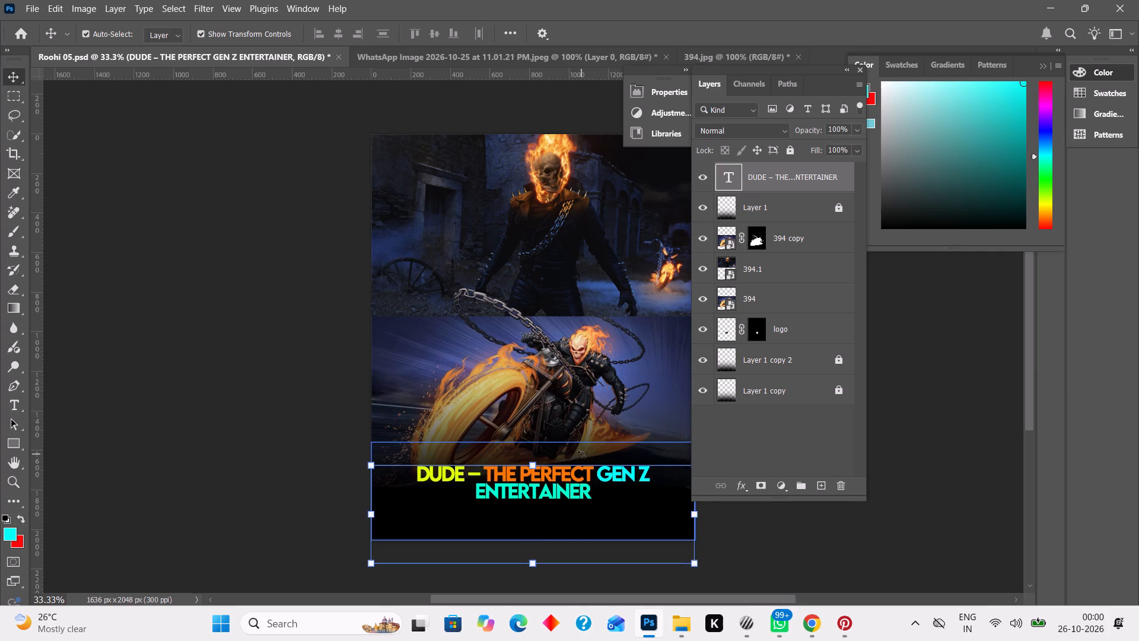
{"action": "key", "text": "Down"}
{"action": "key", "text": "Down"}
{"action": "key", "text": "Down"}
{"action": "key", "text": "Down"}
{"action": "key", "text": "Down"}
{"action": "key", "text": "Down"}
{"action": "key", "text": "Down"}
{"action": "key", "text": "Down"}
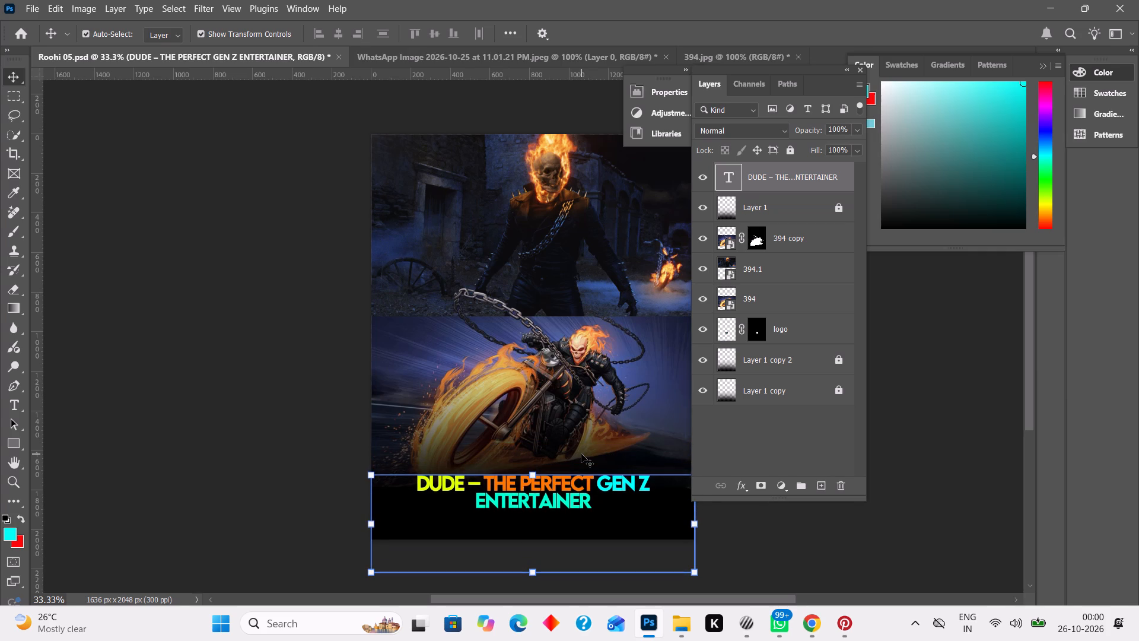
{"action": "key", "text": "Down"}
{"action": "key", "text": "Down"}
{"action": "key", "text": "Down"}
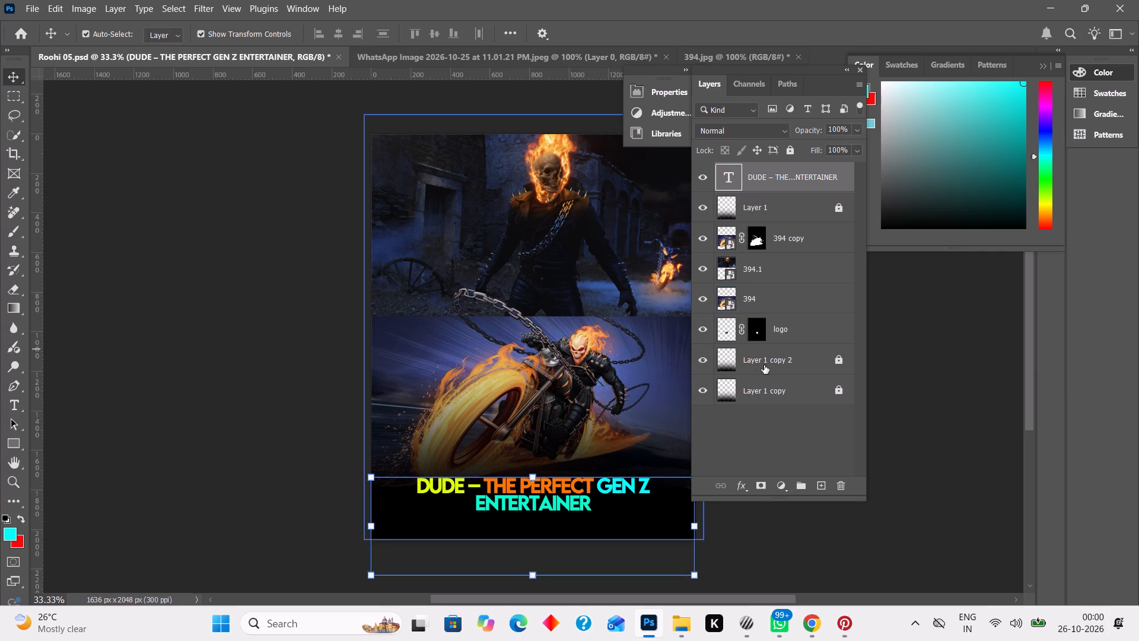
Move the locked Layer 1 copy 2 gradient up the stack, between Layer 1 and 394 copy.
{"action": "left_click_drag", "start_coordinate": [766, 354], "coordinate": [763, 224]}
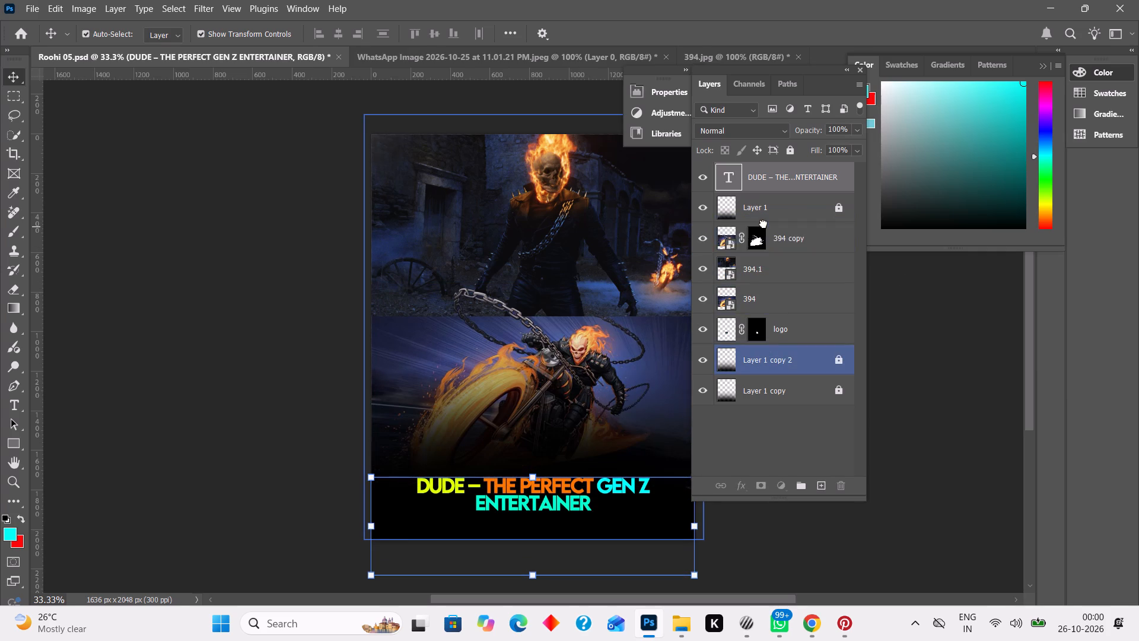
{"action": "left_click", "coordinate": [940, 368]}
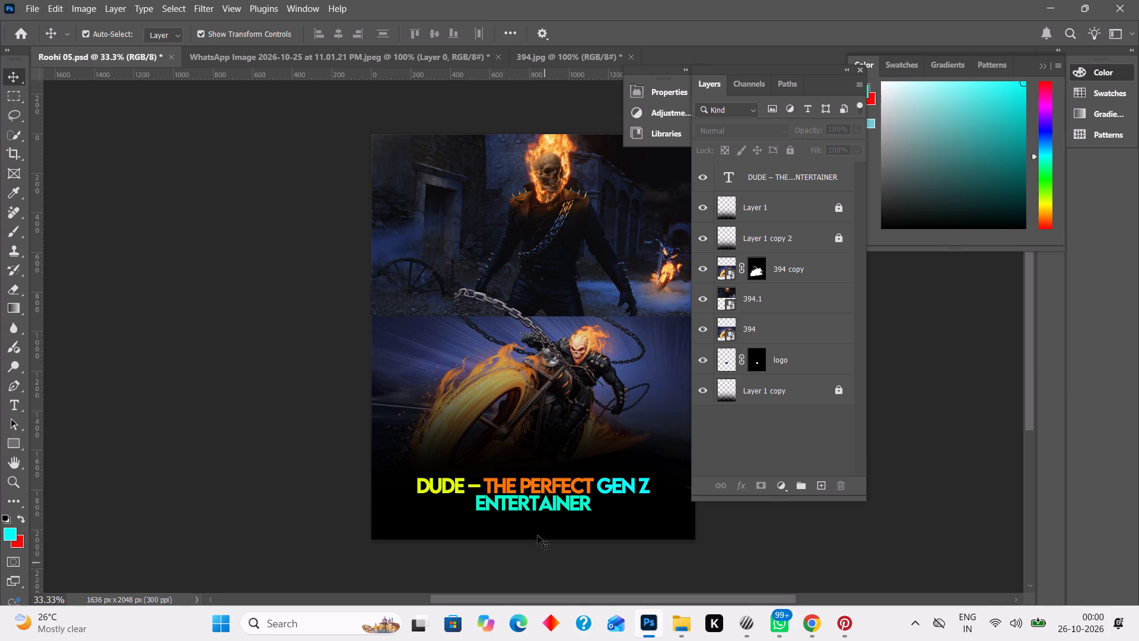
Nudge the title text slightly further down within the black area at the poster's bottom.
{"action": "left_click", "coordinate": [557, 497]}
{"action": "key", "text": "Down"}
{"action": "key", "text": "Down"}
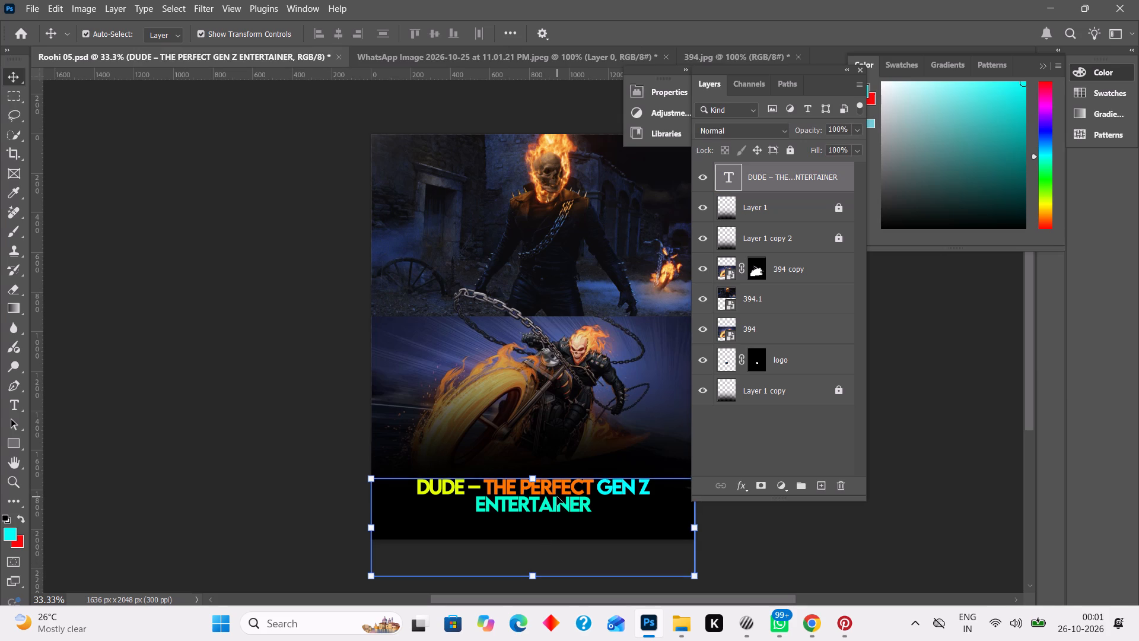
{"action": "key", "text": "Down"}
{"action": "key", "text": "Down"}
{"action": "key", "text": "Down"}
{"action": "key", "text": "Down"}
{"action": "key", "text": "Down"}
{"action": "key", "text": "Down"}
{"action": "key", "text": "Down"}
{"action": "key", "text": "Down"}
{"action": "key", "text": "Down"}
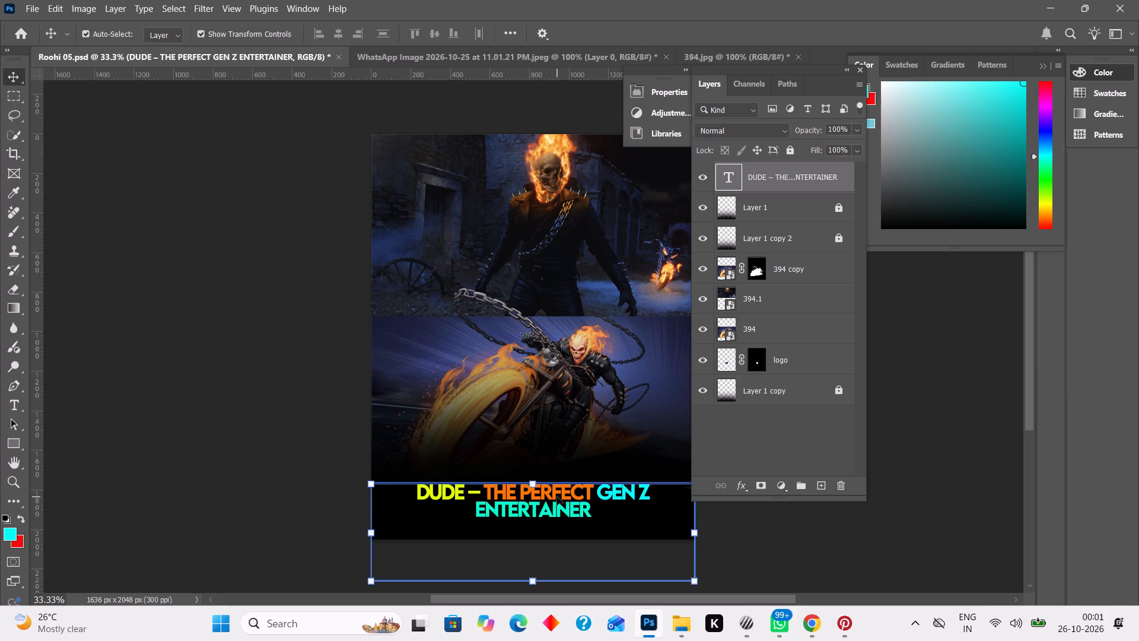
{"action": "left_click", "coordinate": [816, 567]}
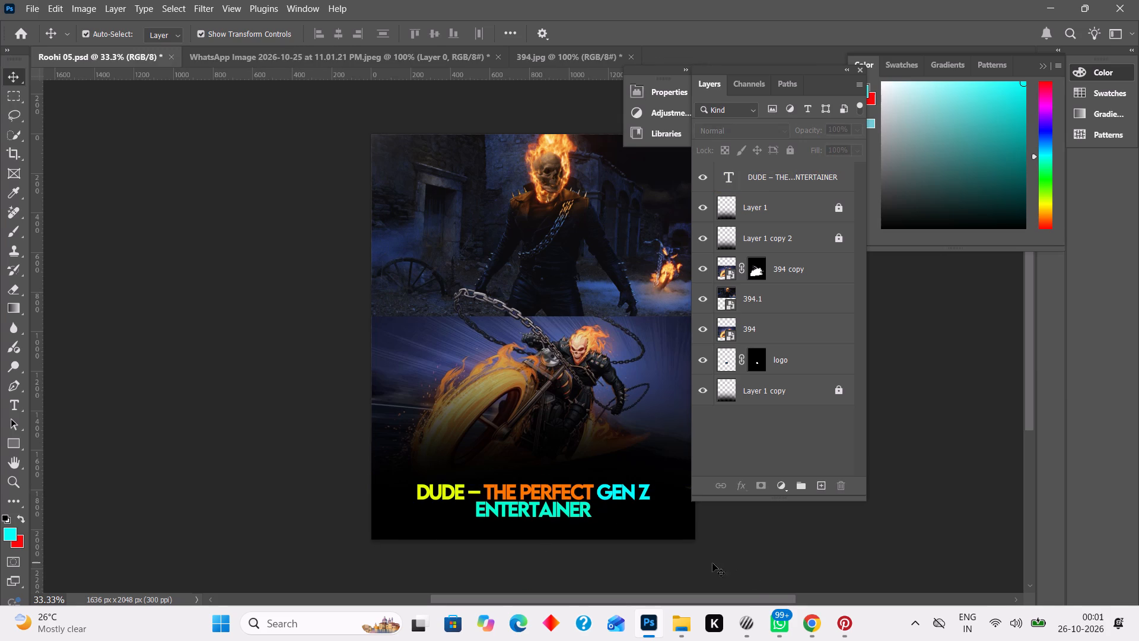
Replace the whole title text with the copied headline "Casting is reportedly underway for ‘GHOST RIDER’".
{"action": "double_click", "coordinate": [602, 497]}
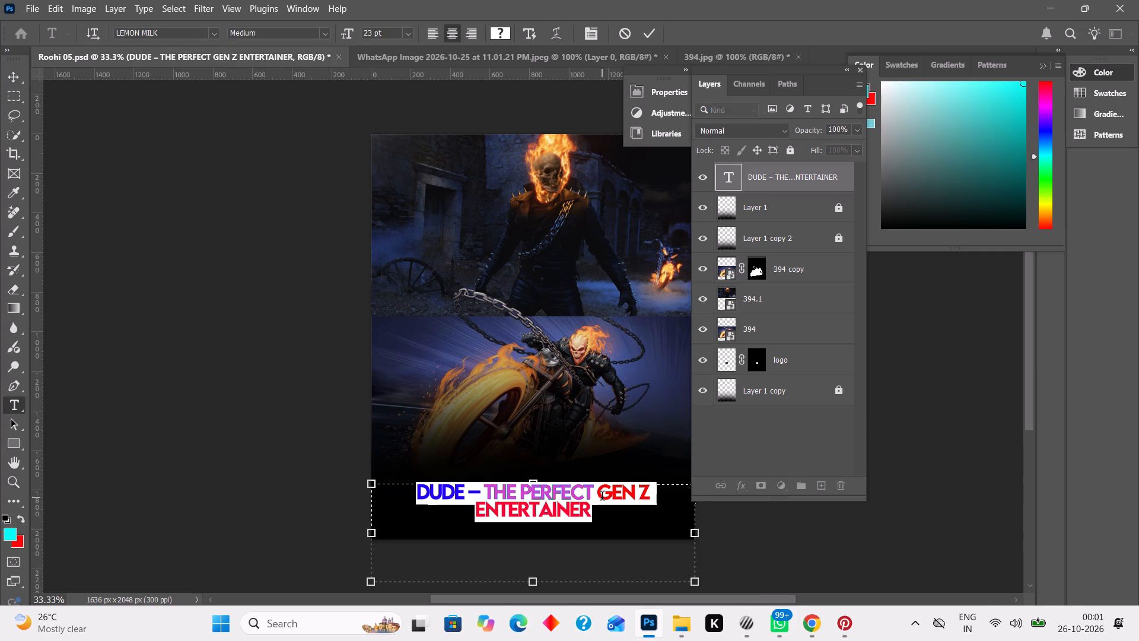
{"action": "key", "text": "ctrl+v"}
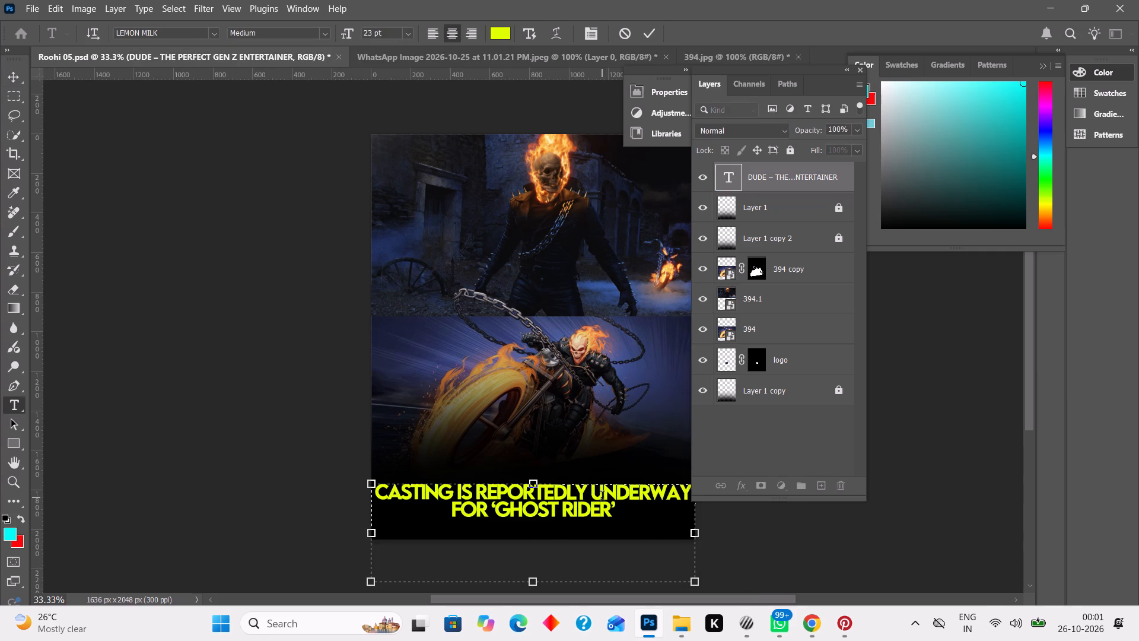
{"action": "left_click", "coordinate": [809, 540]}
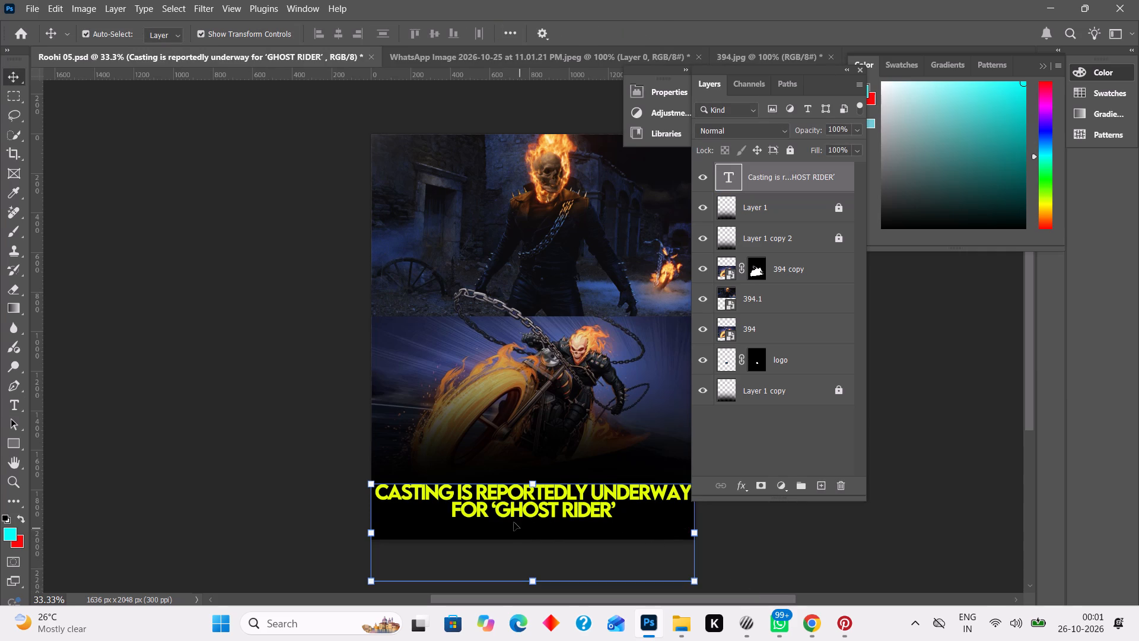
Recolour the words ‘GHOST RIDER’ in the headline golden yellow.
{"action": "double_click", "coordinate": [493, 510]}
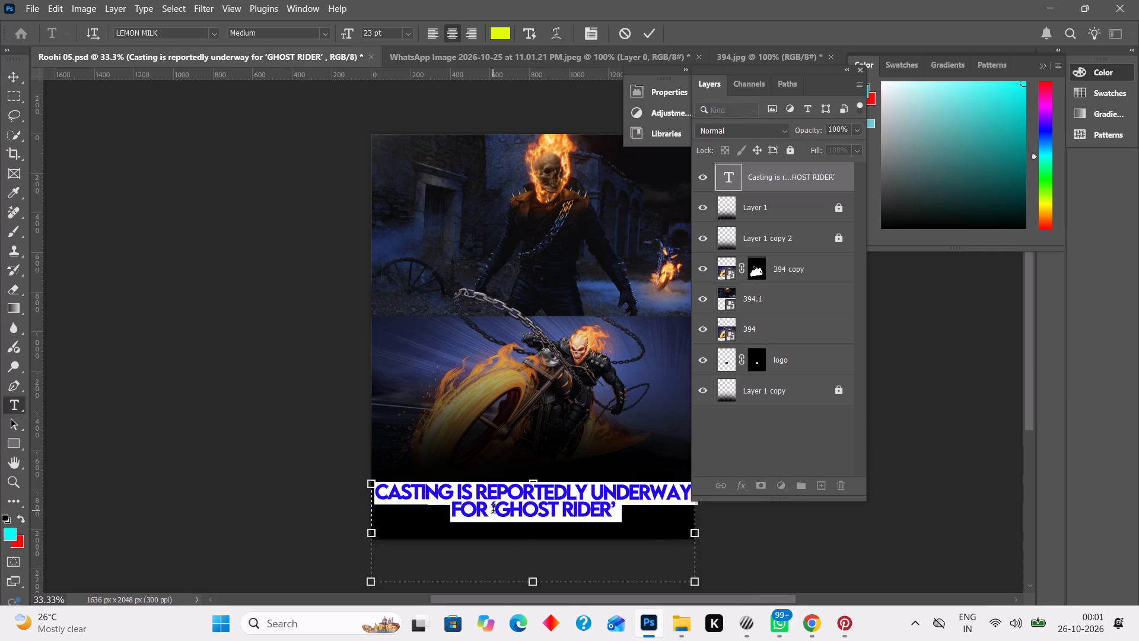
{"action": "left_click_drag", "start_coordinate": [490, 508], "coordinate": [624, 501]}
{"action": "left_click", "coordinate": [1045, 208]}
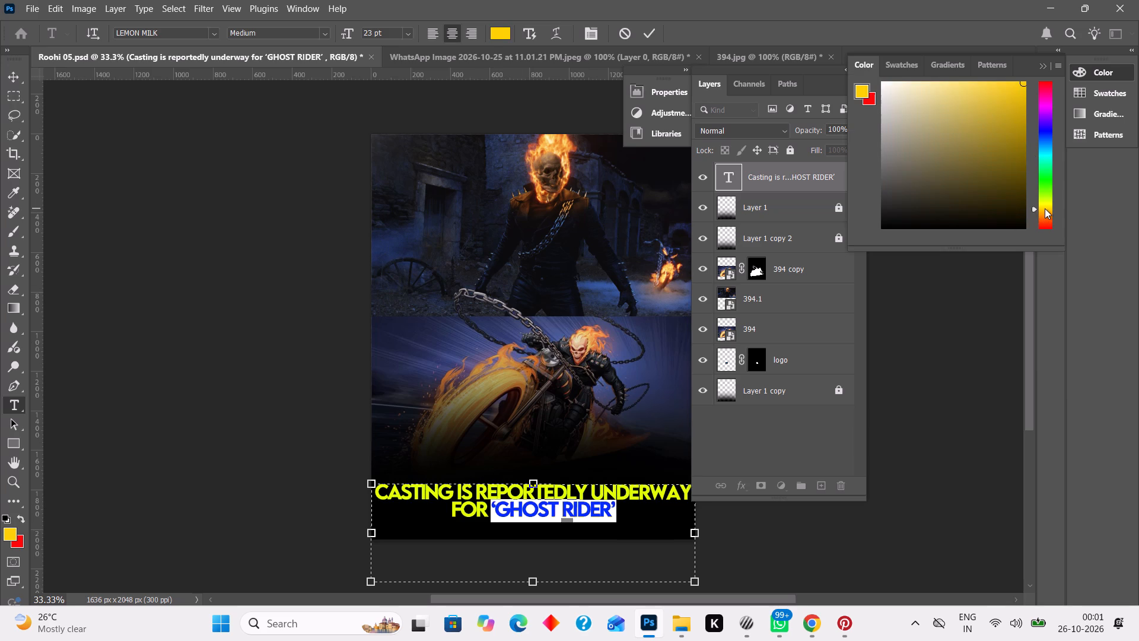
{"action": "left_click", "coordinate": [891, 396]}
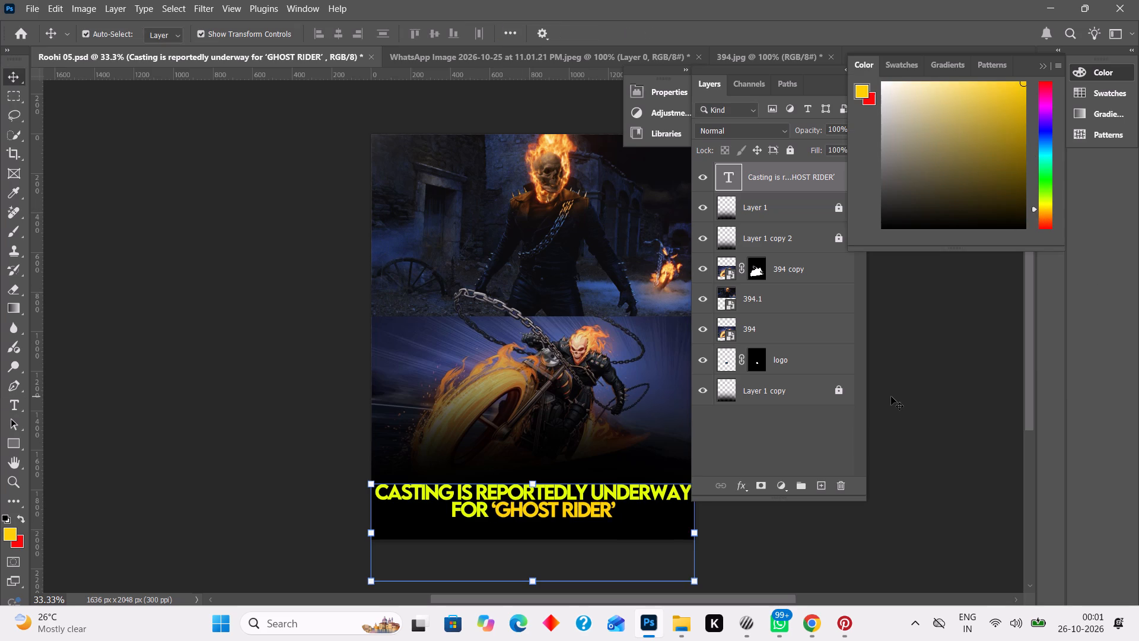
Recolour the word FOR in the headline white.
{"action": "double_click", "coordinate": [486, 511]}
{"action": "left_click_drag", "start_coordinate": [486, 511], "coordinate": [462, 515]}
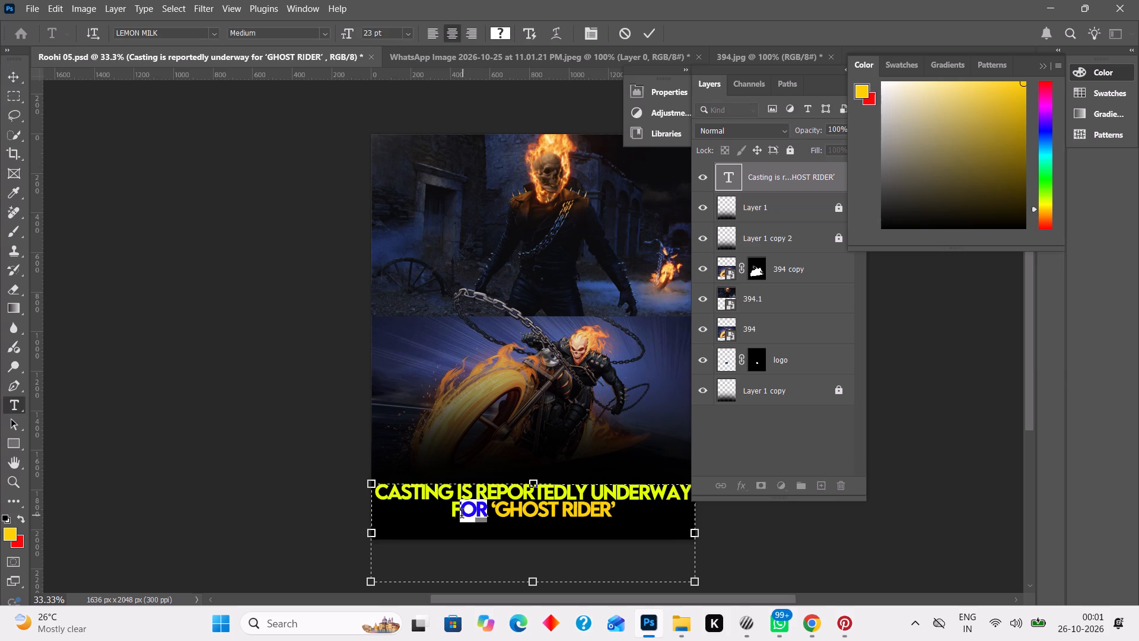
{"action": "left_click_drag", "start_coordinate": [462, 515], "coordinate": [453, 515]}
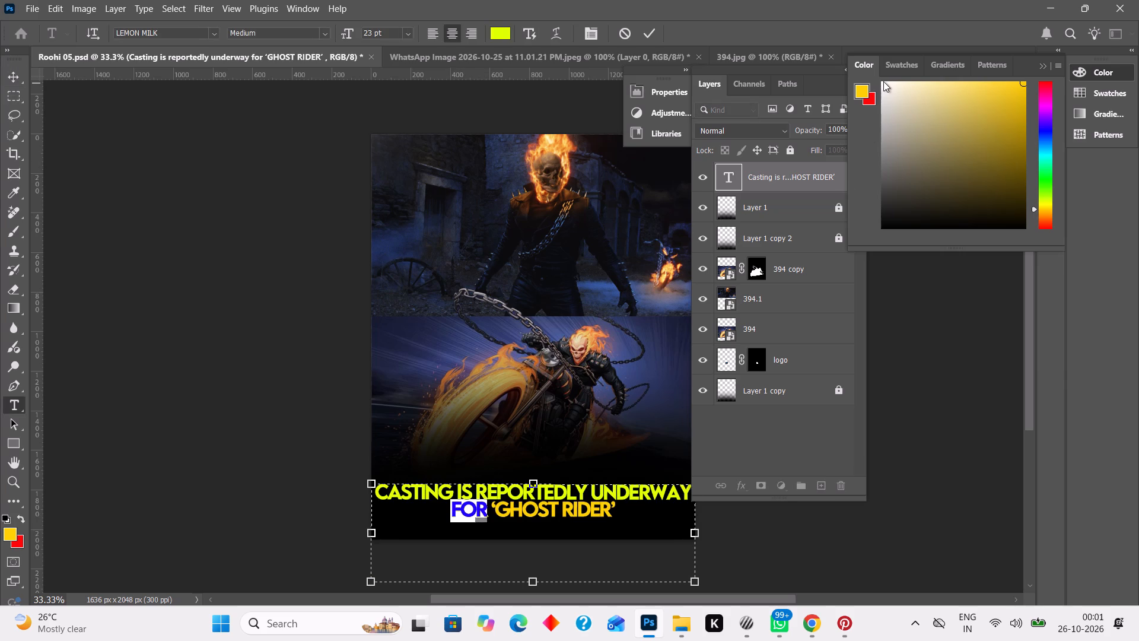
{"action": "left_click", "coordinate": [883, 82]}
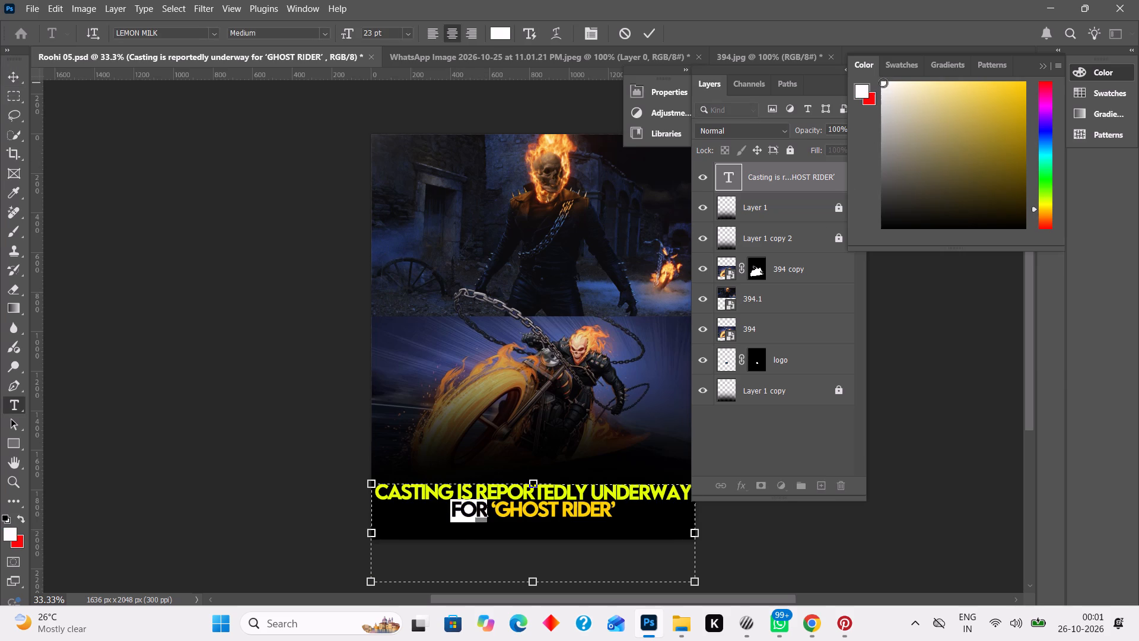
{"action": "left_click", "coordinate": [914, 269]}
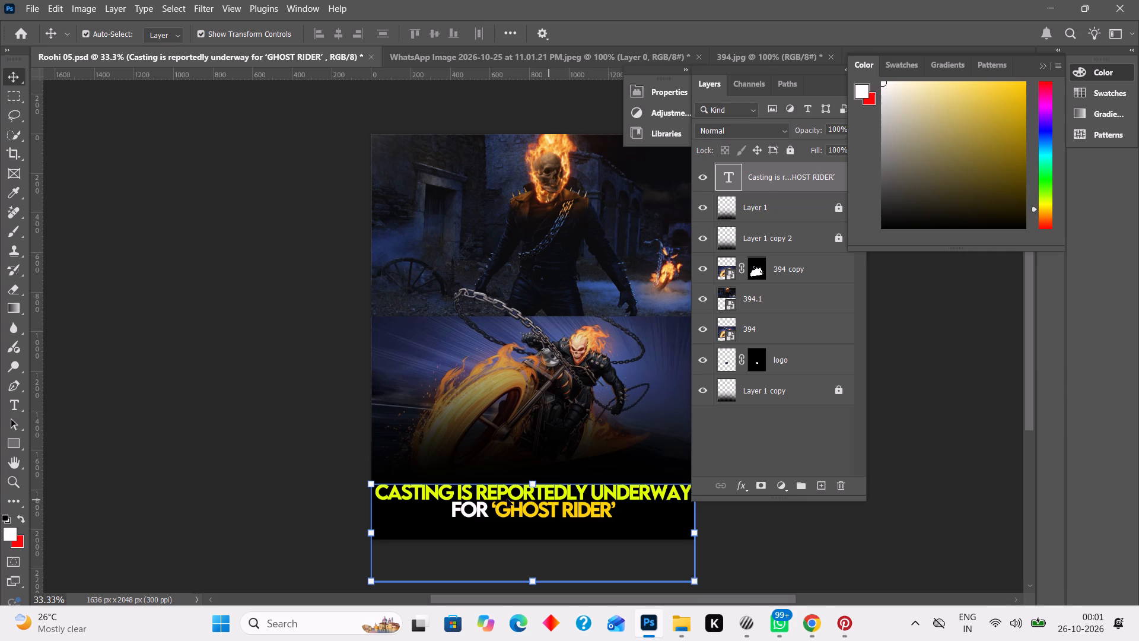
Recolour the headline's first line, CASTING IS REPORTEDLY UNDERWAY, bright cyan and deselect the text layer.
{"action": "double_click", "coordinate": [378, 496]}
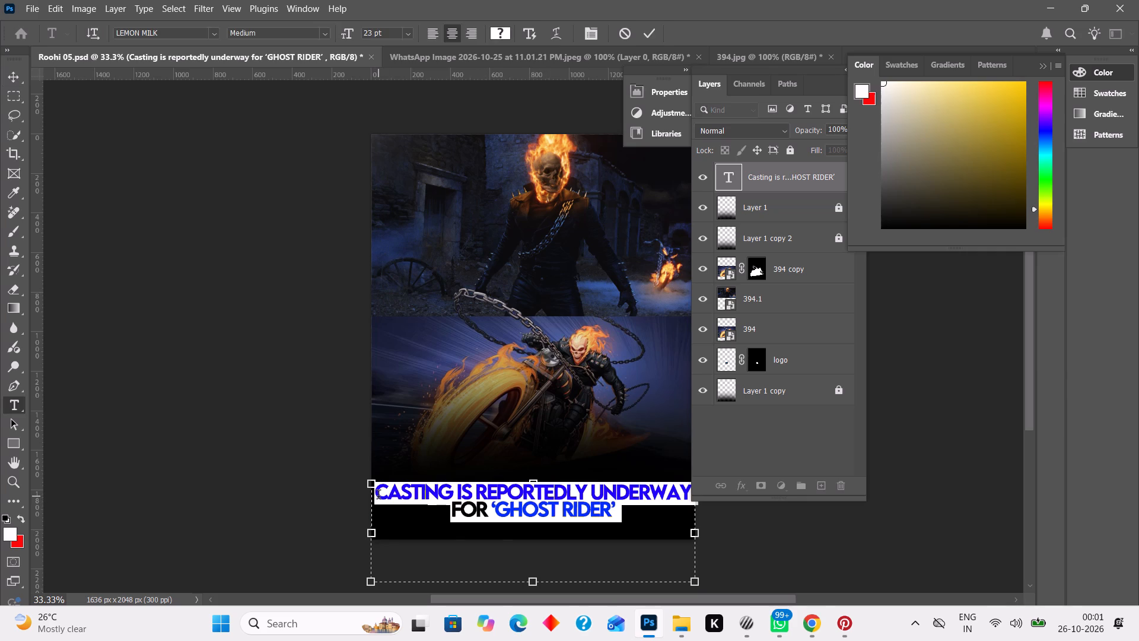
{"action": "left_click_drag", "start_coordinate": [378, 496], "coordinate": [654, 491]}
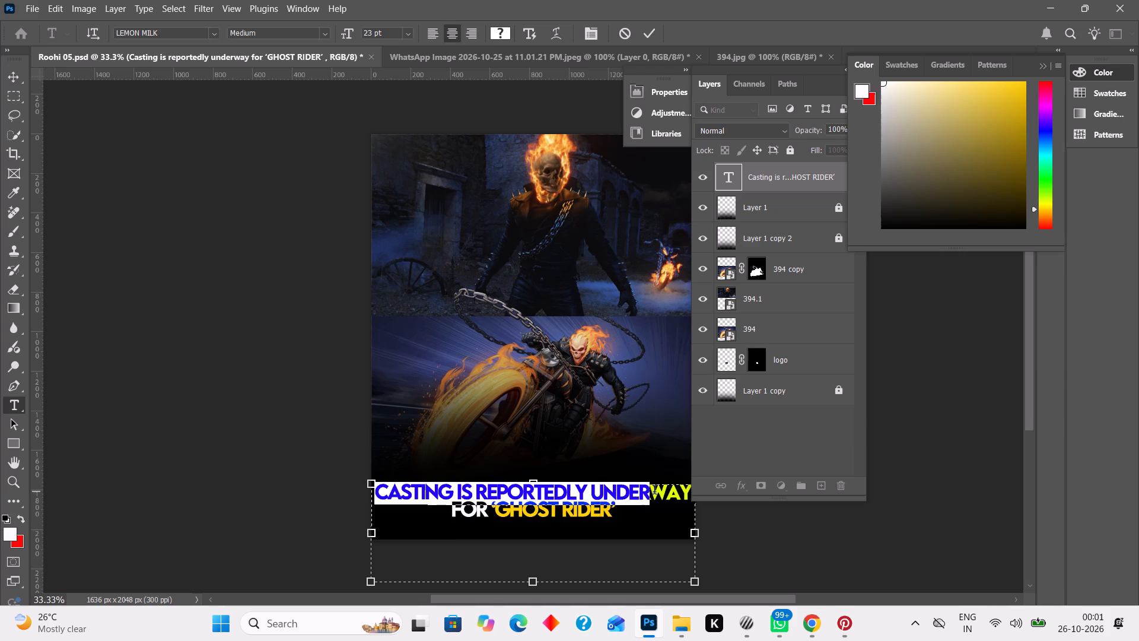
{"action": "left_click_drag", "start_coordinate": [654, 491], "coordinate": [701, 499]}
{"action": "left_click", "coordinate": [1045, 154]}
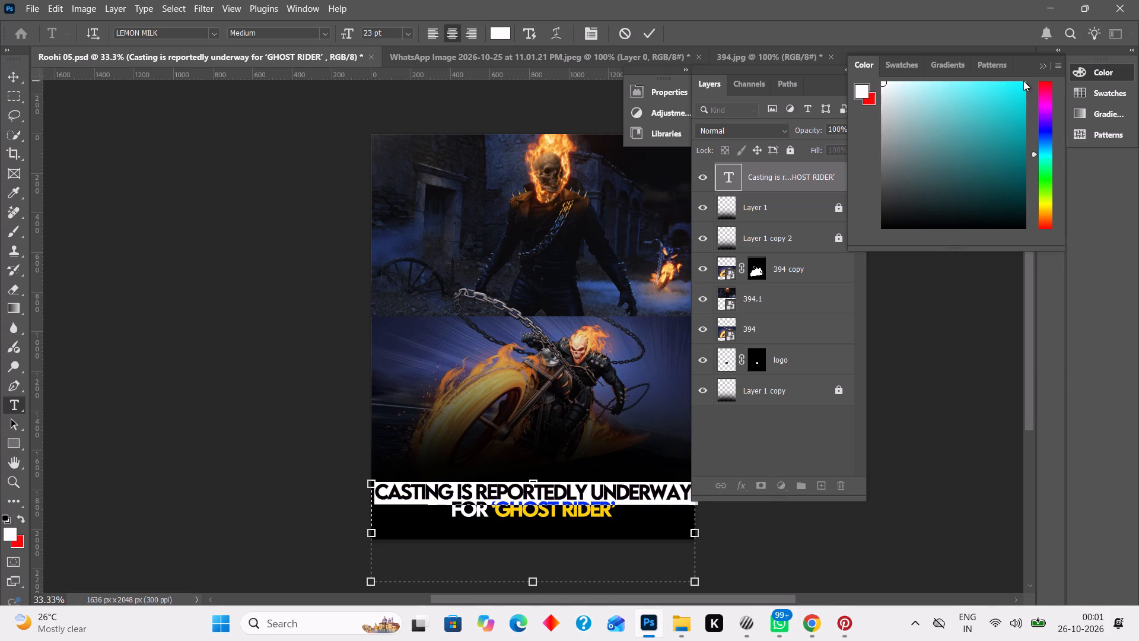
{"action": "left_click", "coordinate": [1025, 82]}
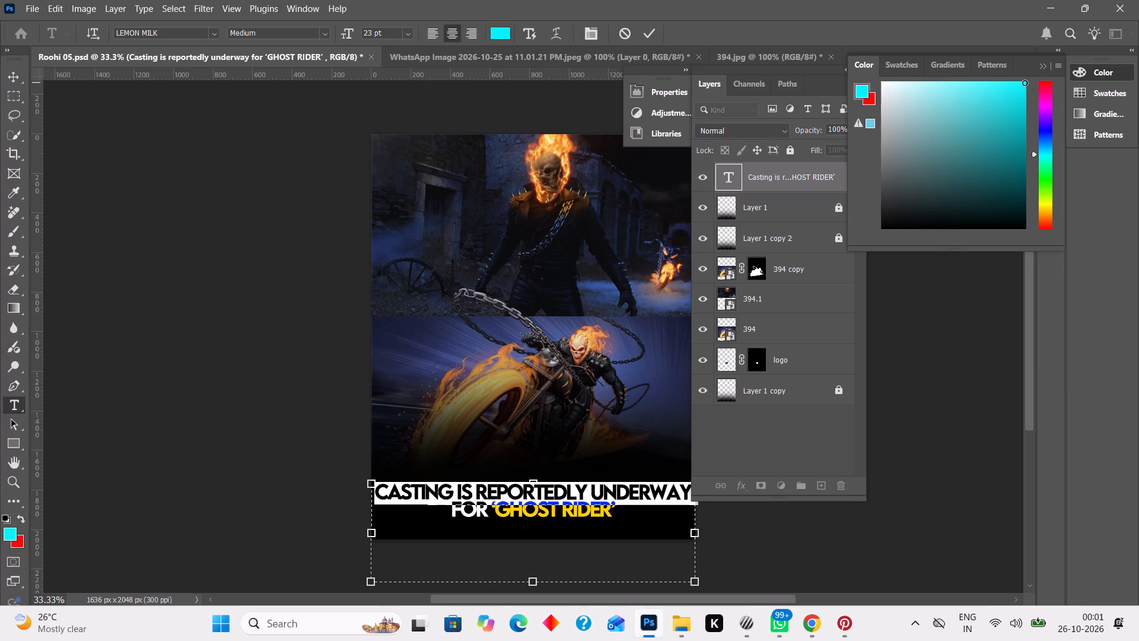
{"action": "left_click", "coordinate": [946, 338]}
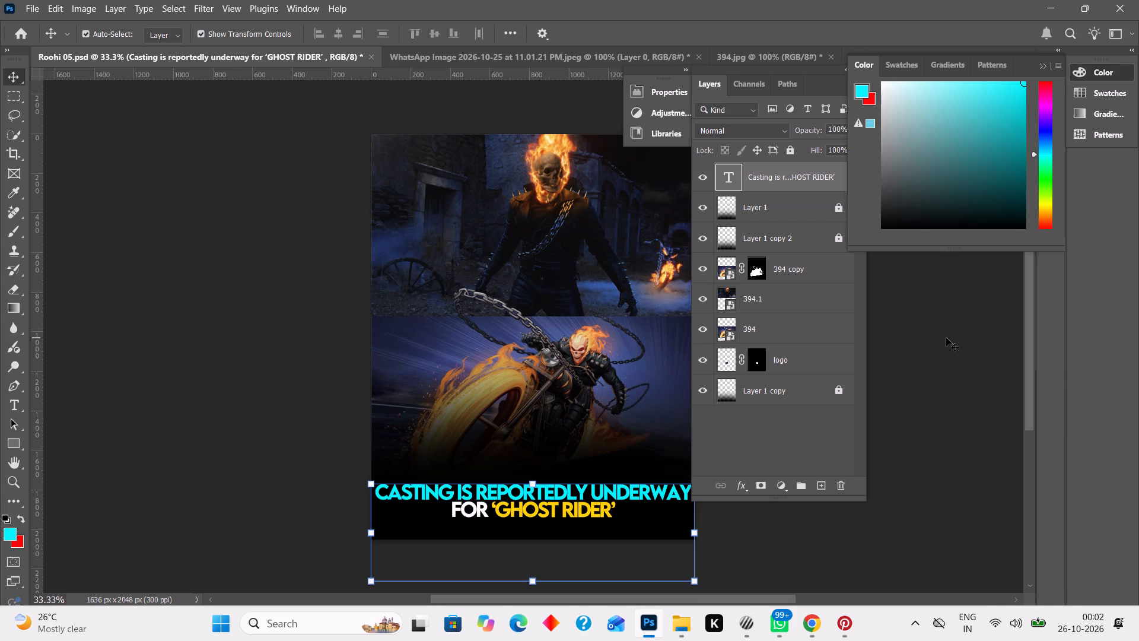
{"action": "left_click", "coordinate": [959, 364]}
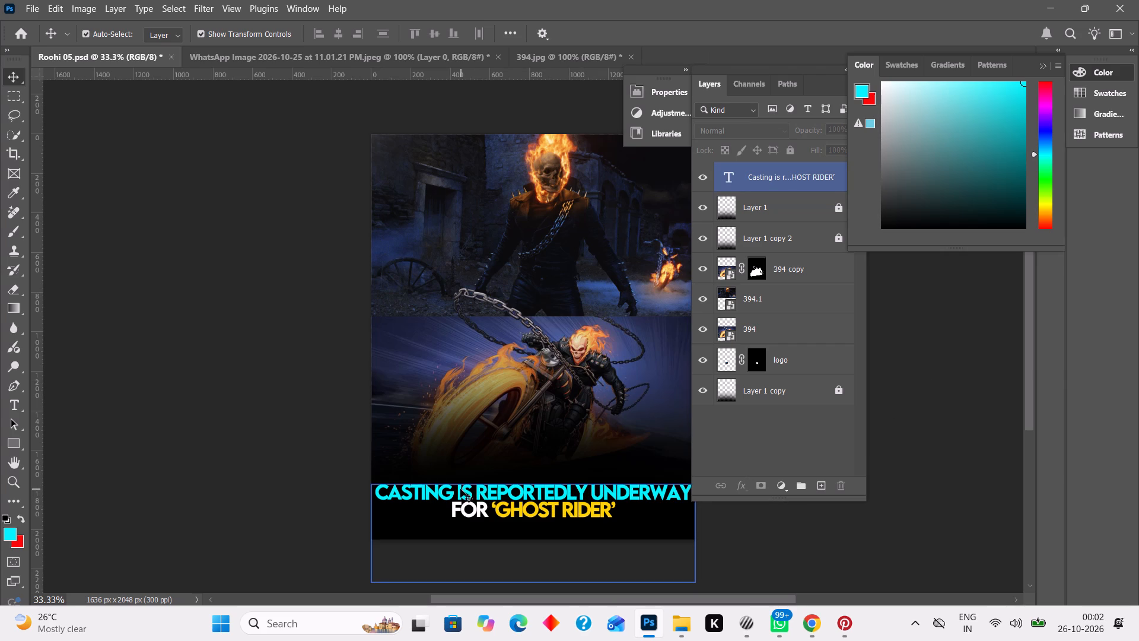
{"action": "left_click", "coordinate": [813, 540]}
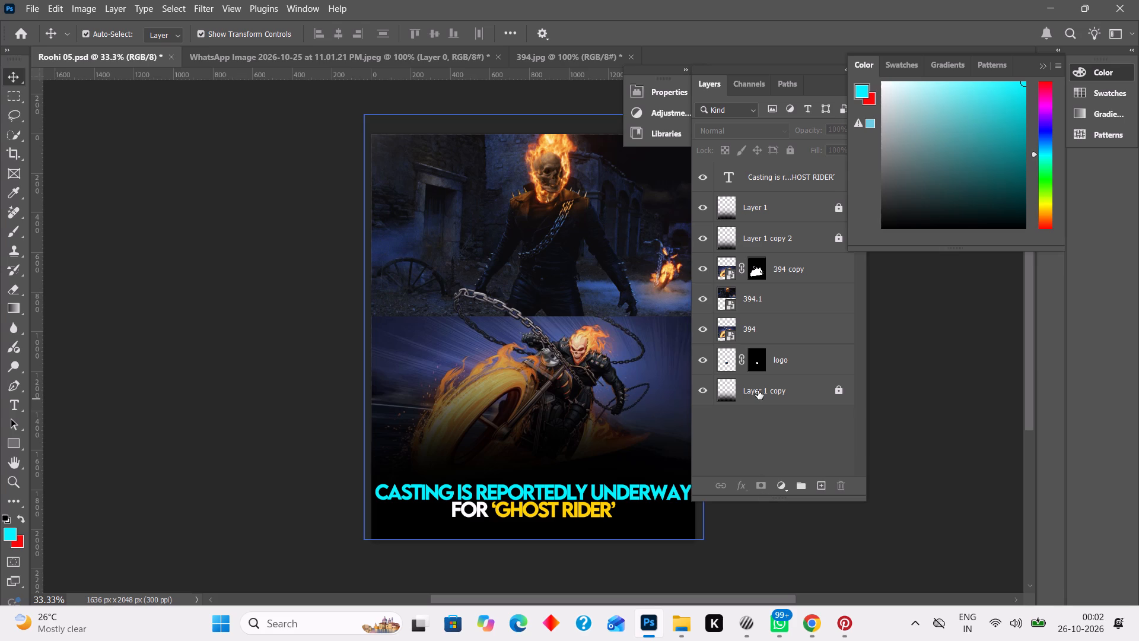
Move the logo layer up the stack, above Layer 1 and directly below the headline text layer.
{"action": "left_click_drag", "start_coordinate": [795, 364], "coordinate": [791, 345]}
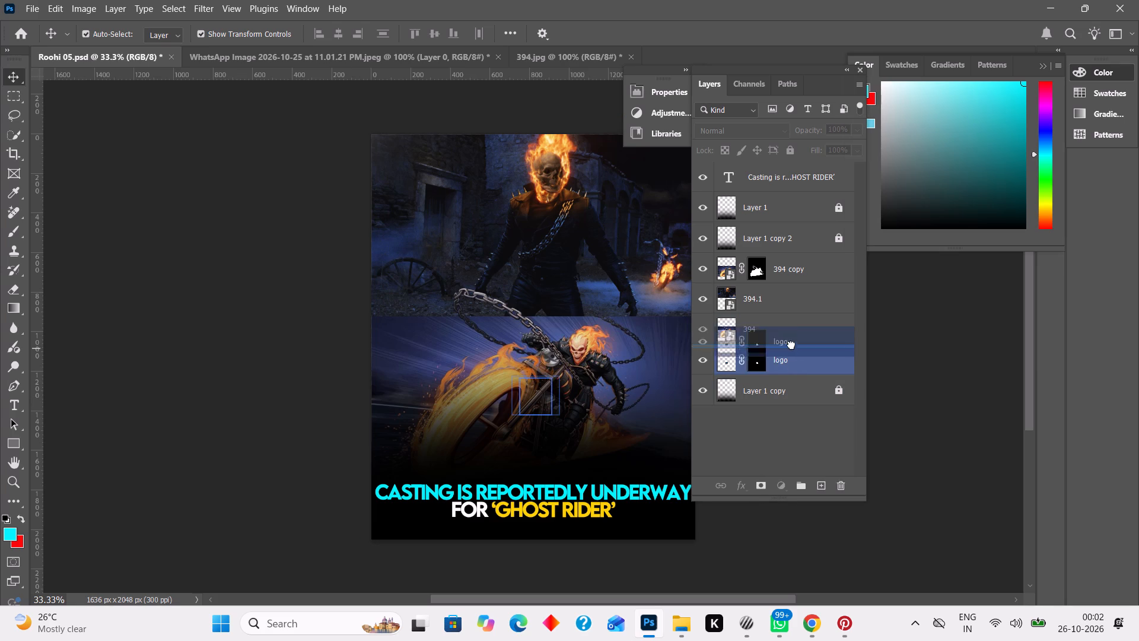
{"action": "left_click_drag", "start_coordinate": [791, 345], "coordinate": [769, 199]}
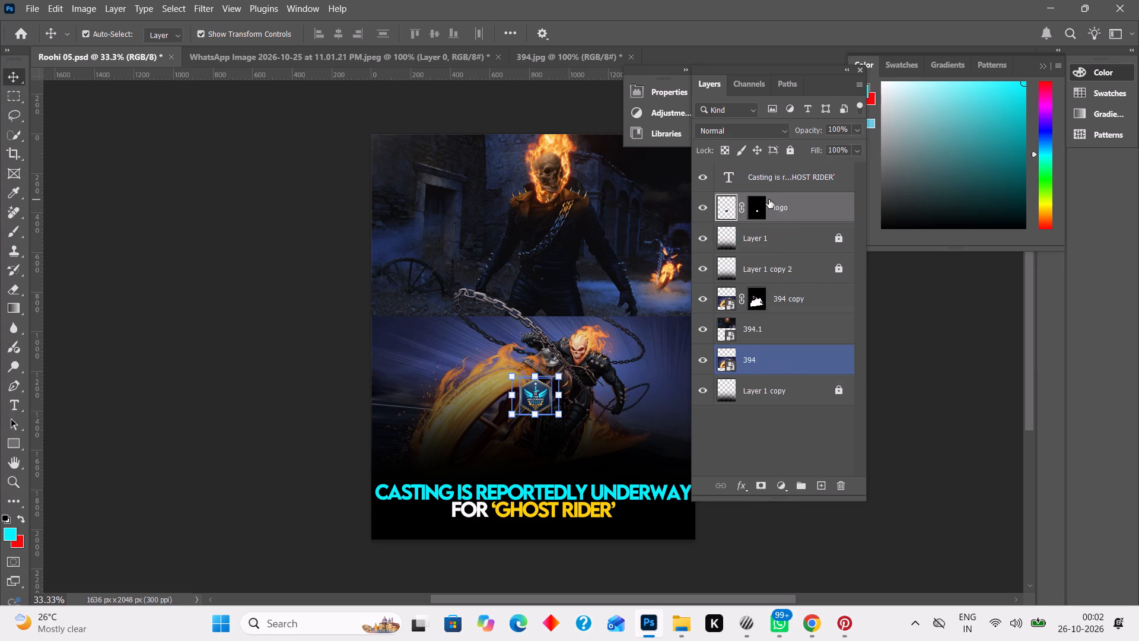
{"action": "left_click", "coordinate": [939, 369]}
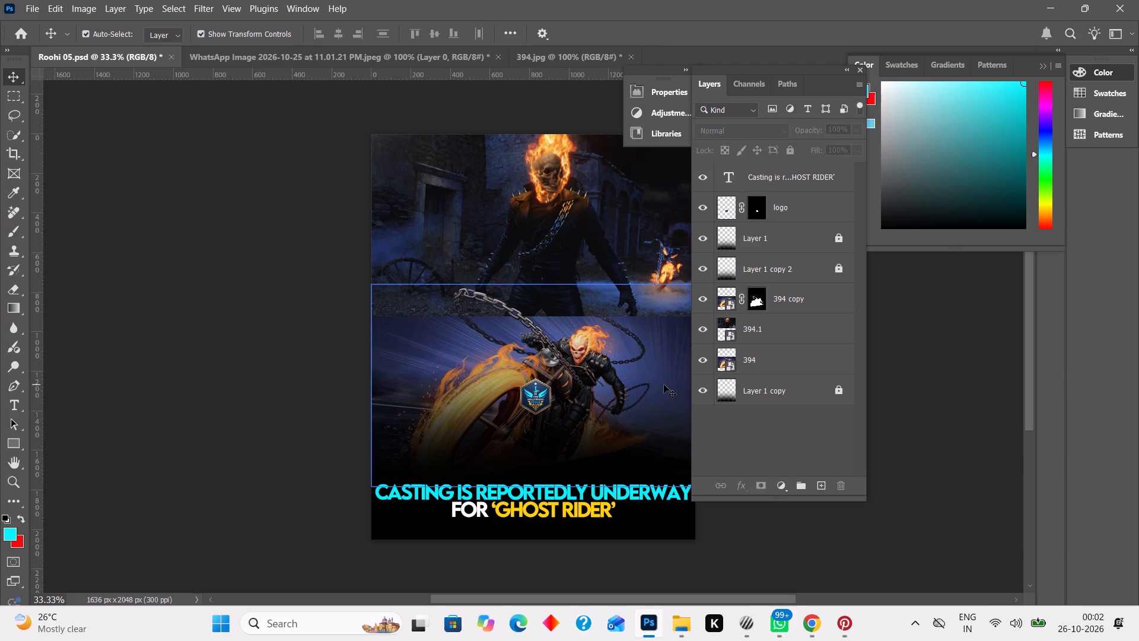
Nudge the logo straight down from the motorcycle until it sits just above the headline.
{"action": "left_click", "coordinate": [788, 205]}
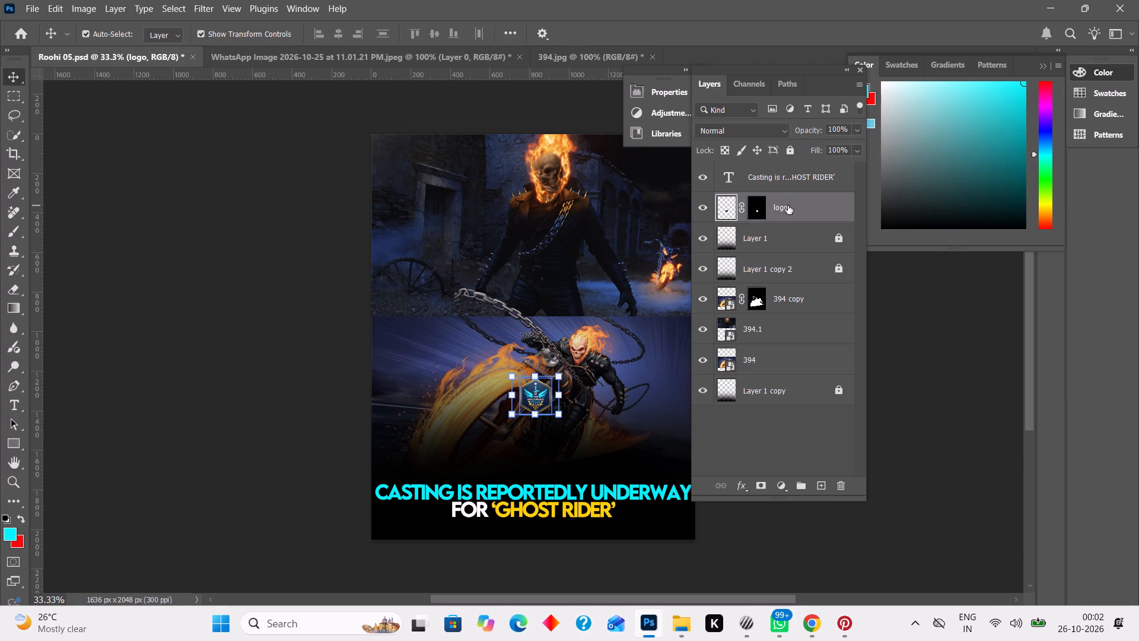
{"action": "key", "text": "Down"}
{"action": "key", "text": "Down"}
{"action": "key", "text": "Down"}
{"action": "key", "text": "Down"}
{"action": "key", "text": "Down"}
{"action": "key", "text": "Down"}
{"action": "key", "text": "Down"}
{"action": "key", "text": "Down"}
{"action": "key", "text": "Down"}
{"action": "key", "text": "Down"}
{"action": "key", "text": "Down"}
{"action": "key", "text": "Down"}
{"action": "key", "text": "Down"}
{"action": "key", "text": "Down"}
{"action": "key", "text": "Down"}
{"action": "key", "text": "Down"}
{"action": "key", "text": "Down"}
{"action": "key", "text": "Down"}
{"action": "key", "text": "Down"}
{"action": "key", "text": "Down"}
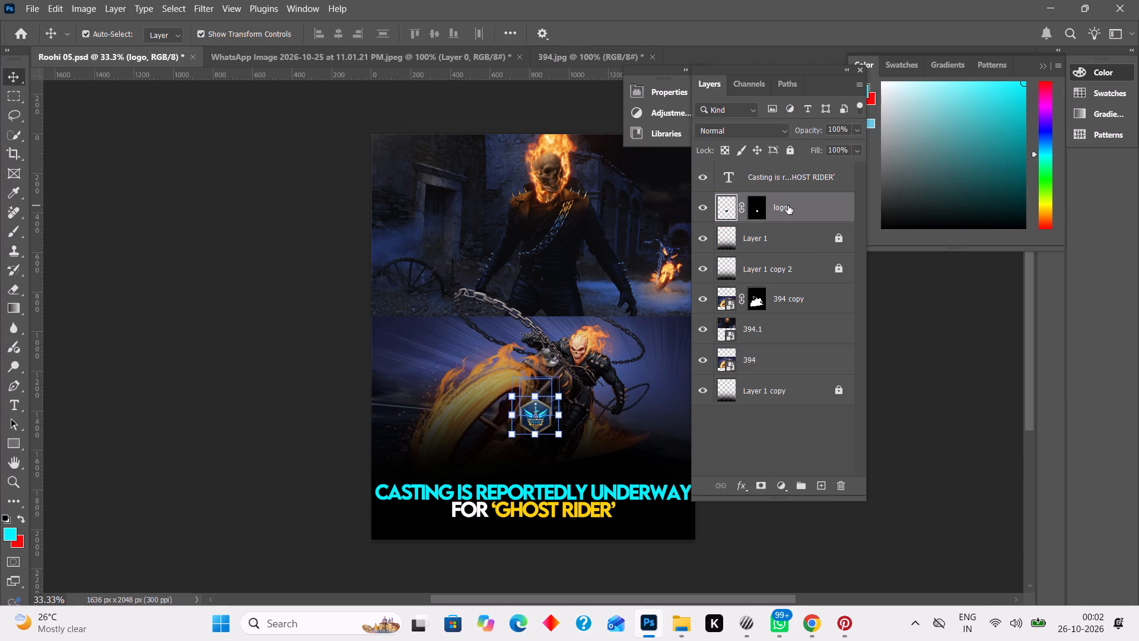
{"action": "key", "text": "Down"}
{"action": "key", "text": "Down"}
{"action": "key", "text": "Down"}
{"action": "key", "text": "Down"}
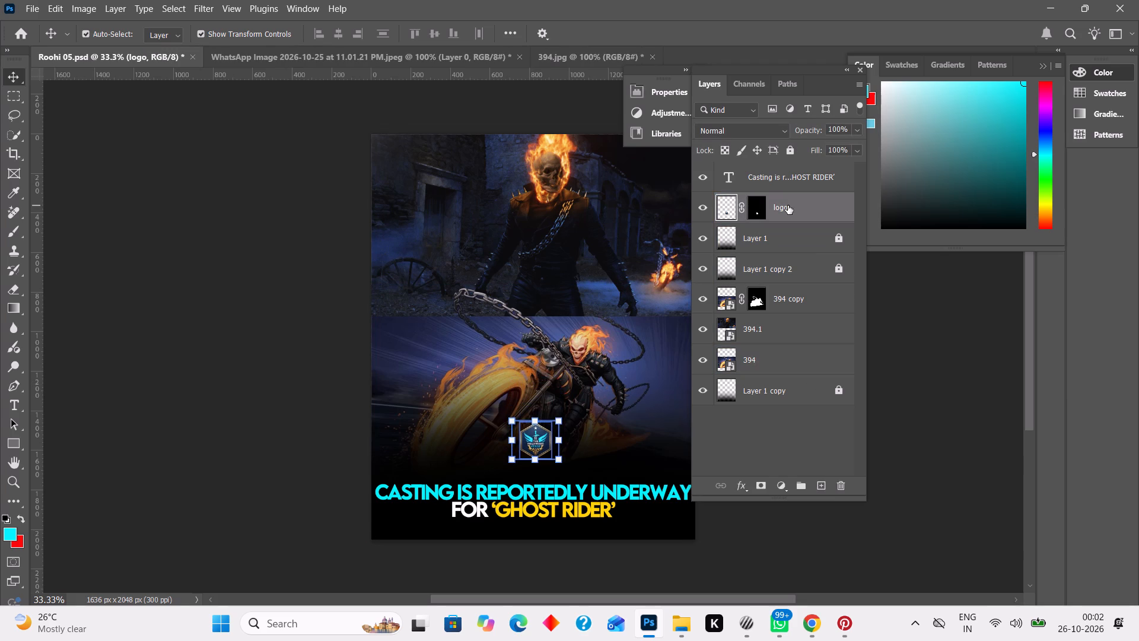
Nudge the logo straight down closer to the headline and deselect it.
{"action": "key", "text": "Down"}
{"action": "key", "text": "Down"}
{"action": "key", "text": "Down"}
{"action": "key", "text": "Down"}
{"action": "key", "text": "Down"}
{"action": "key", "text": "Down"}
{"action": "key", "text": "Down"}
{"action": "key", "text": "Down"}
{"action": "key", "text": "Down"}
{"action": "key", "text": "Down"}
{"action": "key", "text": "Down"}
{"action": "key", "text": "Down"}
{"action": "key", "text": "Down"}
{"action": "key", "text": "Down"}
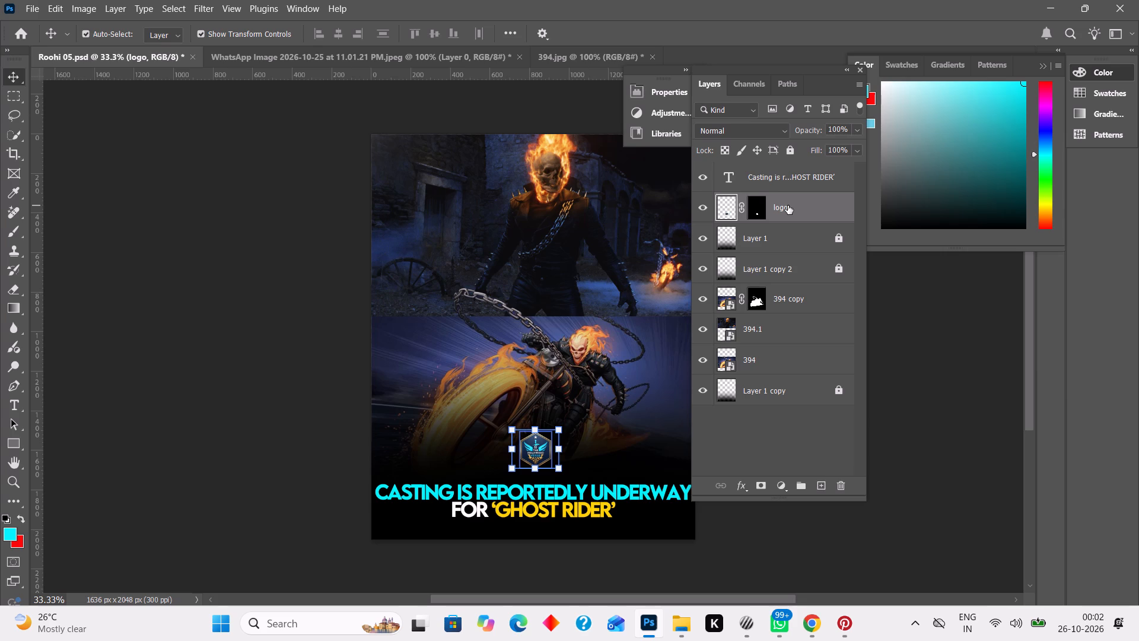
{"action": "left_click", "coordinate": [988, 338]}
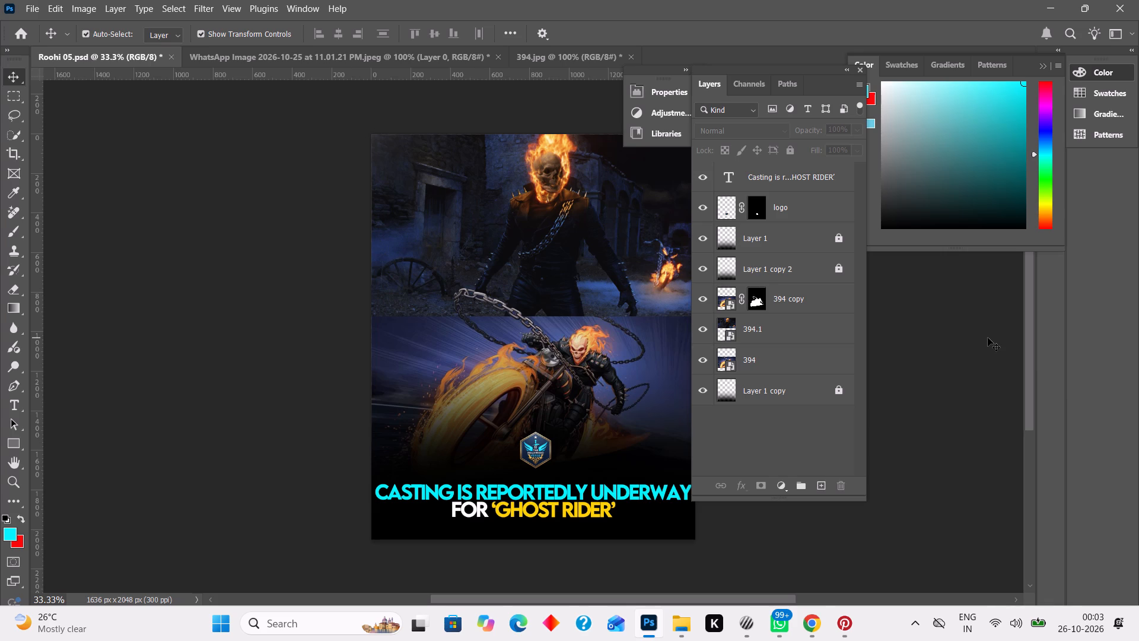
Move the logo from above the headline to the poster's upper-left corner and deselect it.
{"action": "left_click", "coordinate": [541, 443]}
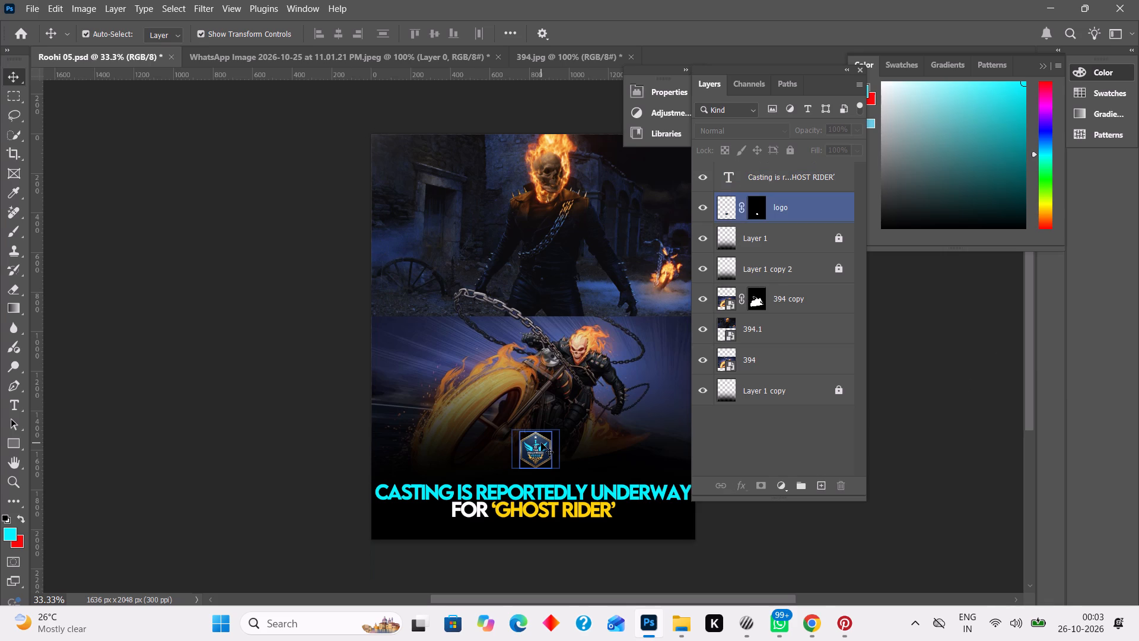
{"action": "left_click_drag", "start_coordinate": [541, 443], "coordinate": [462, 277]}
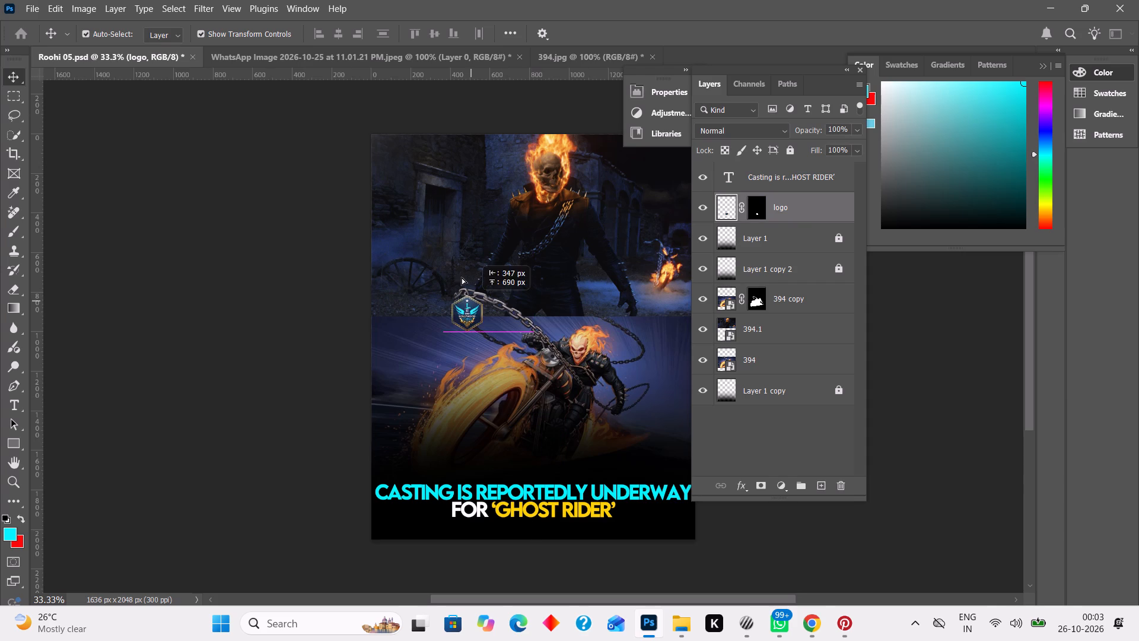
{"action": "left_click_drag", "start_coordinate": [462, 277], "coordinate": [406, 155]}
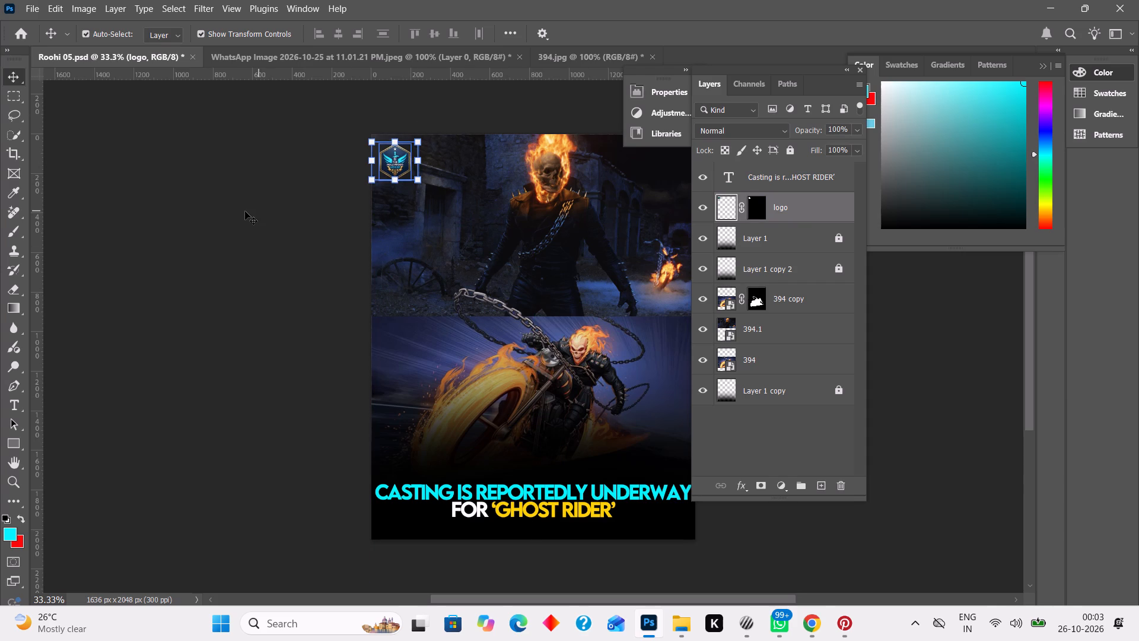
{"action": "left_click", "coordinate": [245, 211]}
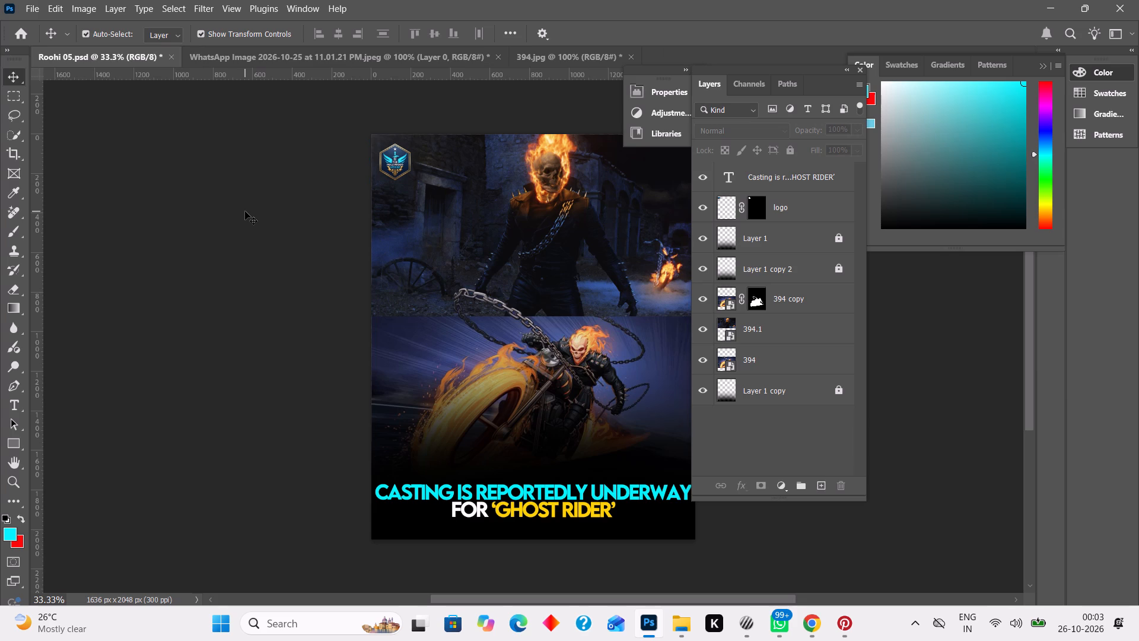
Export the poster as a JPG named 394.2 into the z - Copy folder on drive C.
{"action": "key", "text": "ctrl+alt+s"}
{"action": "key", "text": "ctrl+alt+s"}
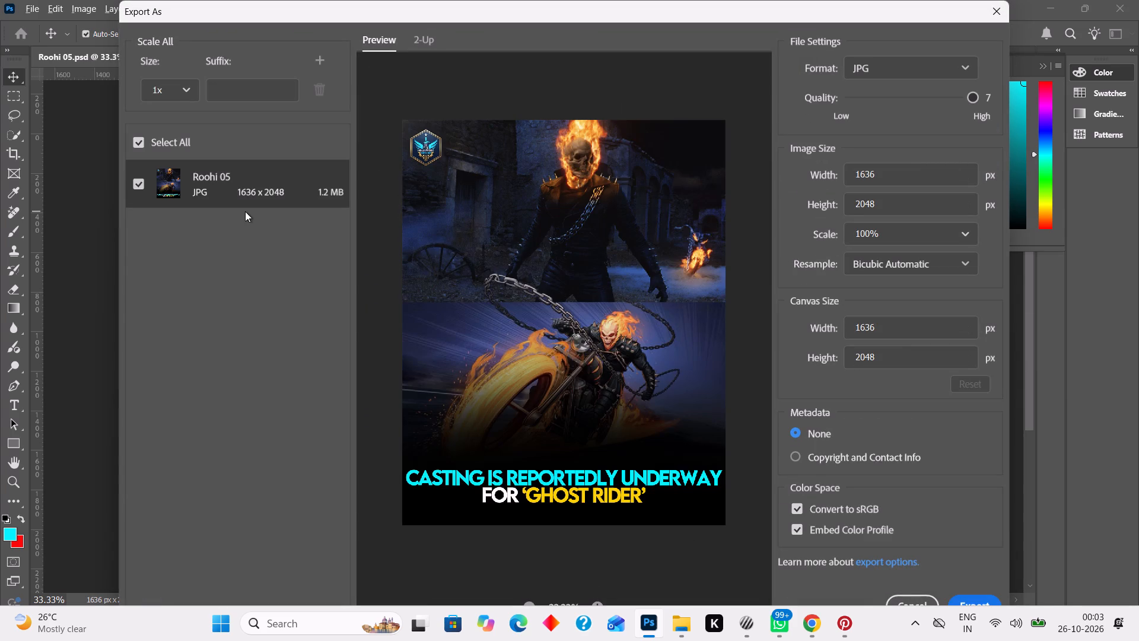
{"action": "left_click", "coordinate": [974, 599]}
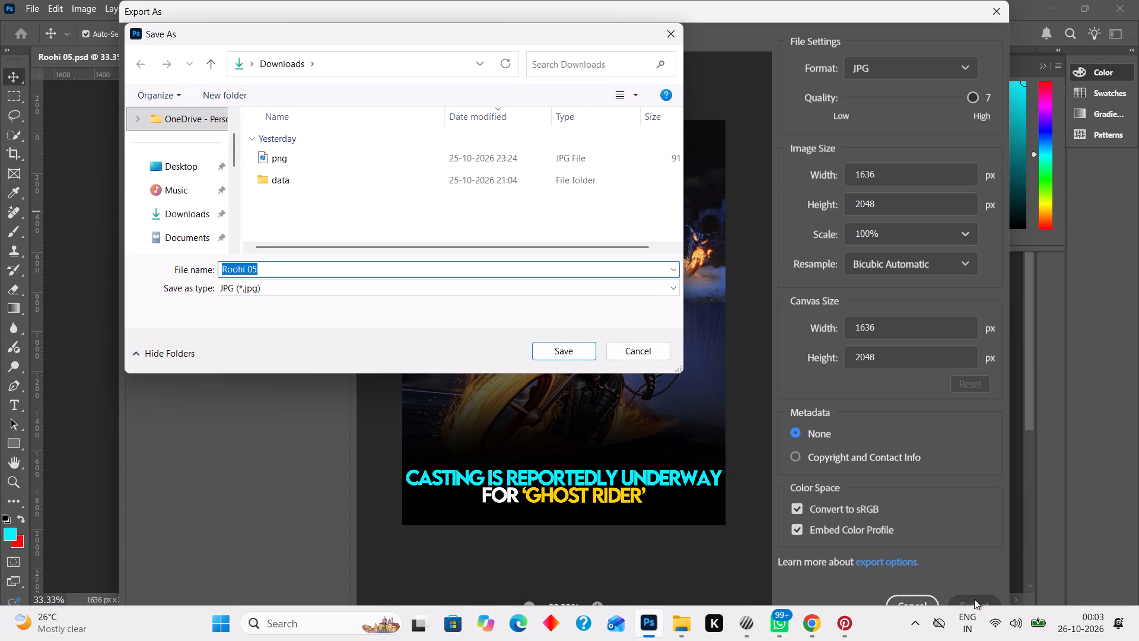
{"action": "key", "text": "BackSpace"}
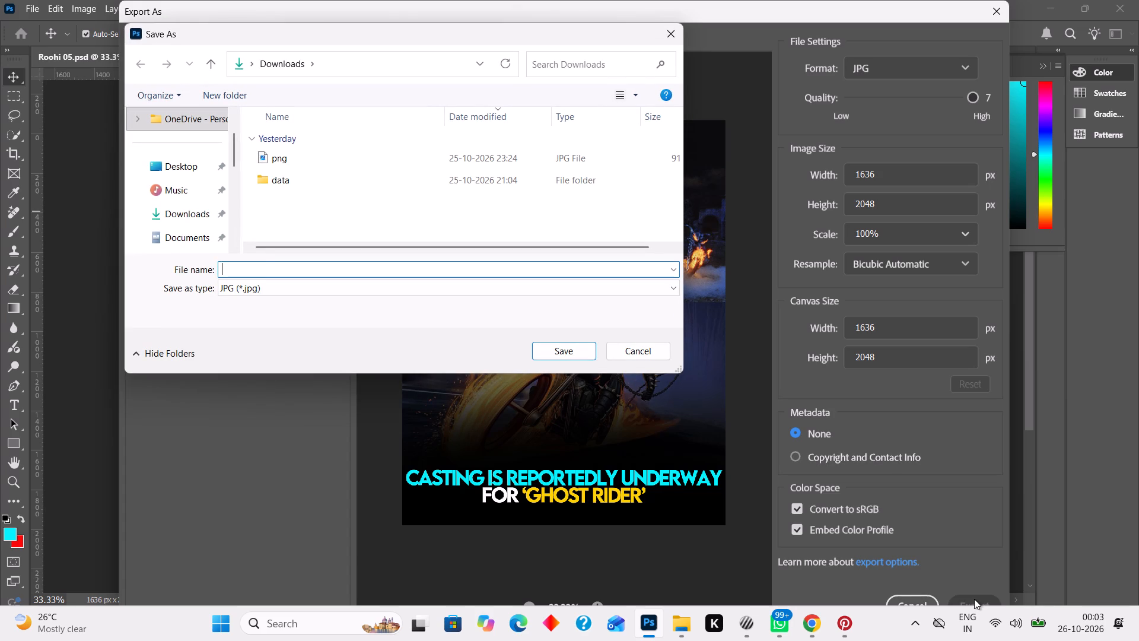
{"action": "scroll", "coordinate": [187, 215], "scroll_direction": "down", "scroll_amount": 1}
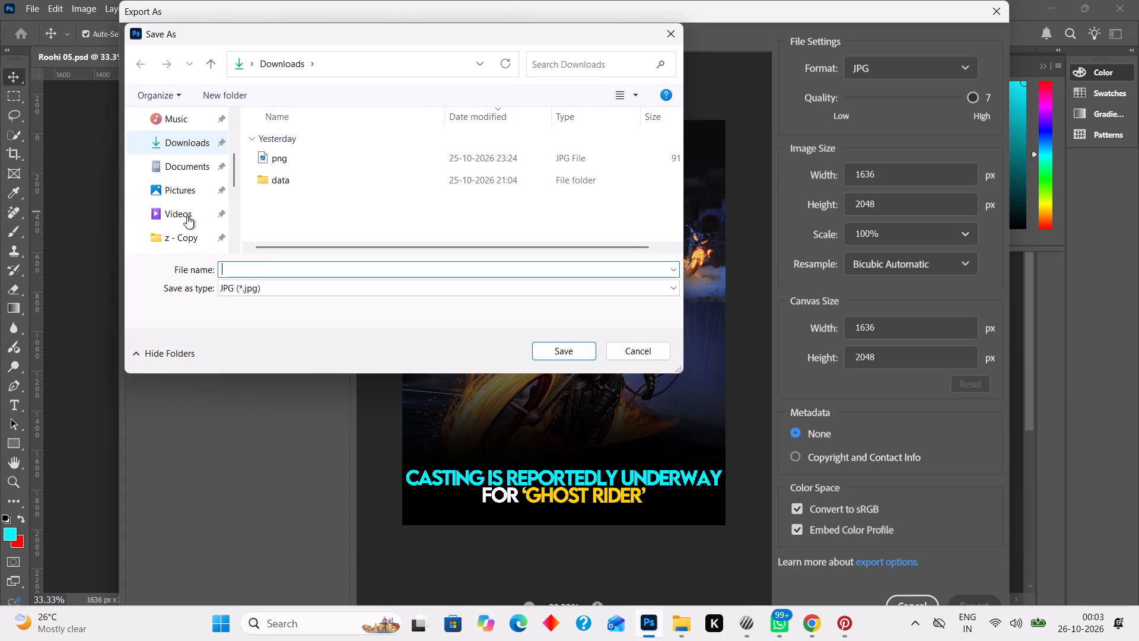
{"action": "scroll", "coordinate": [187, 215], "scroll_direction": "down", "scroll_amount": 1}
{"action": "left_click", "coordinate": [184, 163]}
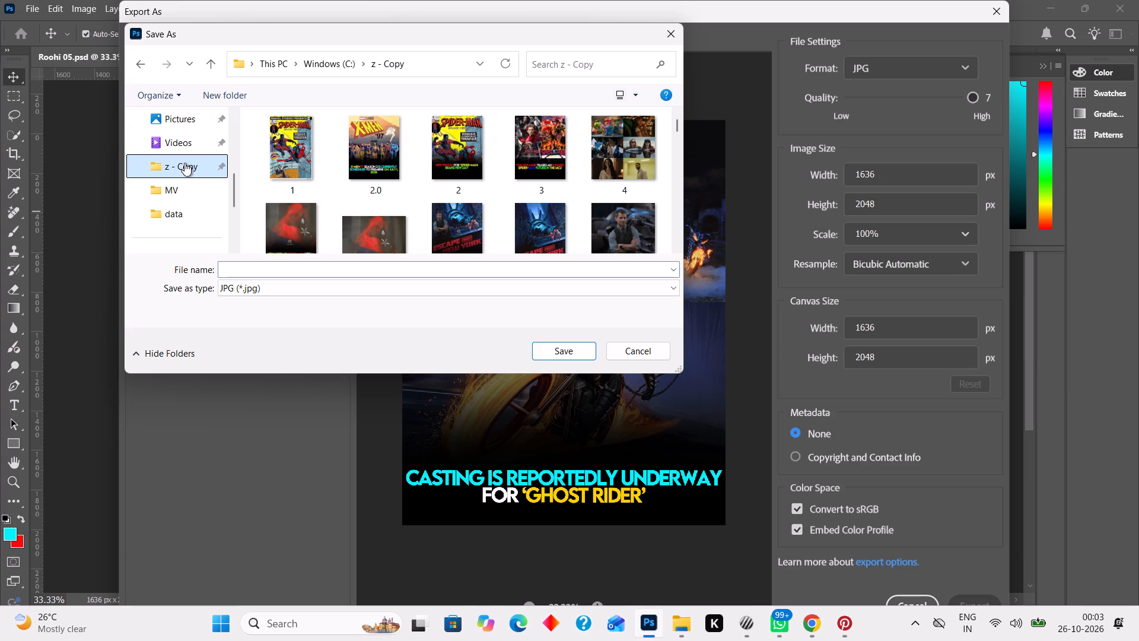
{"action": "key", "text": "3"}
{"action": "left_click", "coordinate": [338, 264]}
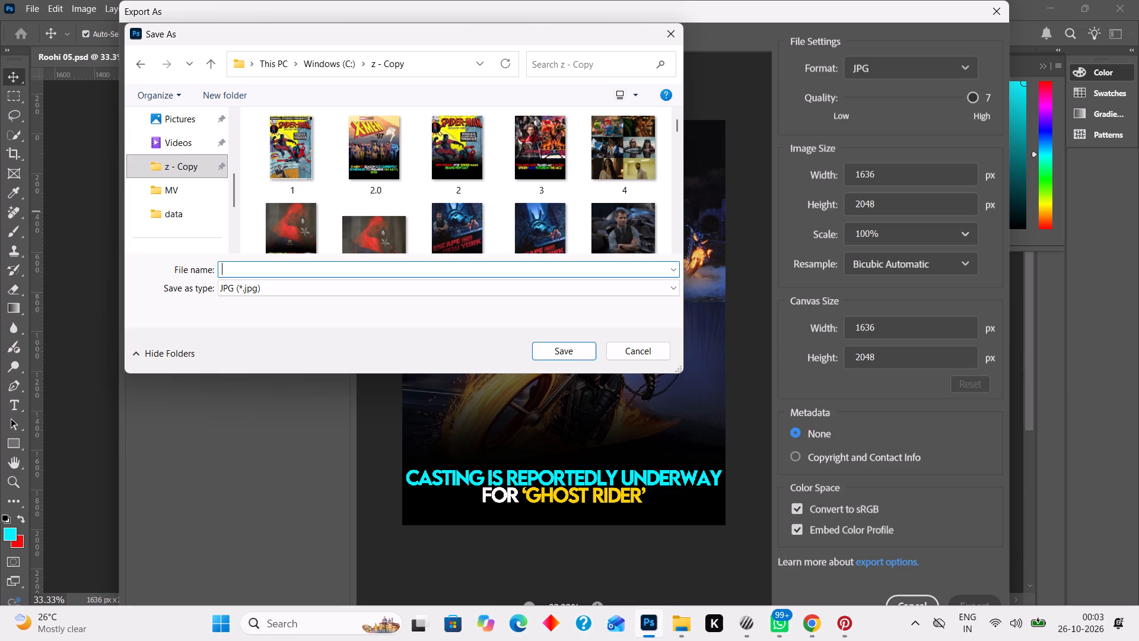
{"action": "type", "text": "394"}
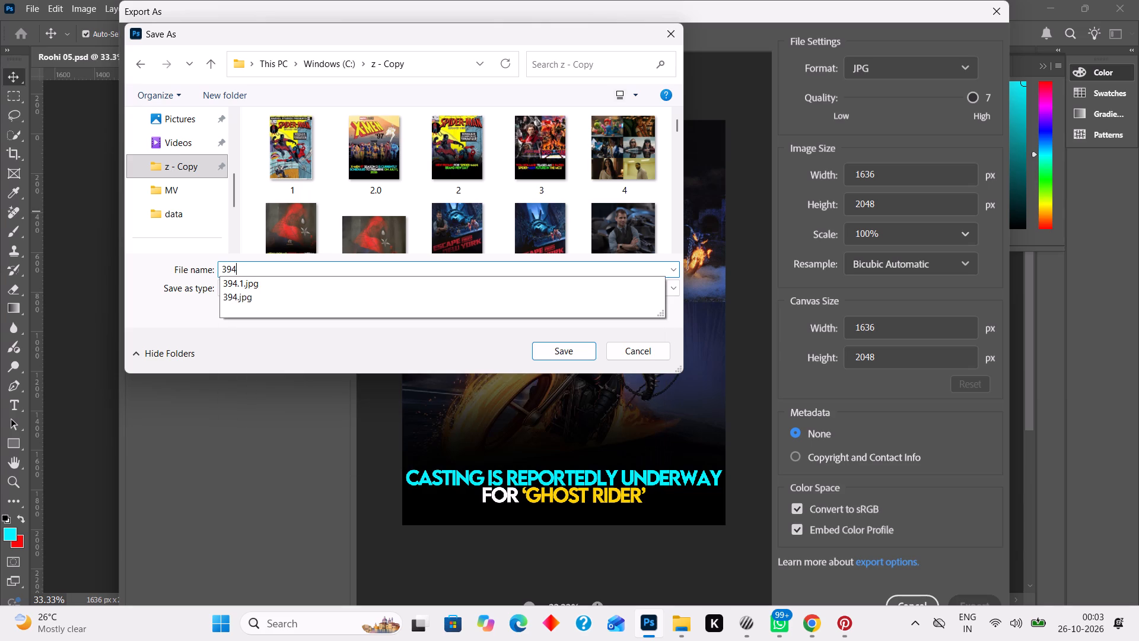
{"action": "type", "text": ".2"}
{"action": "key", "text": "Return"}
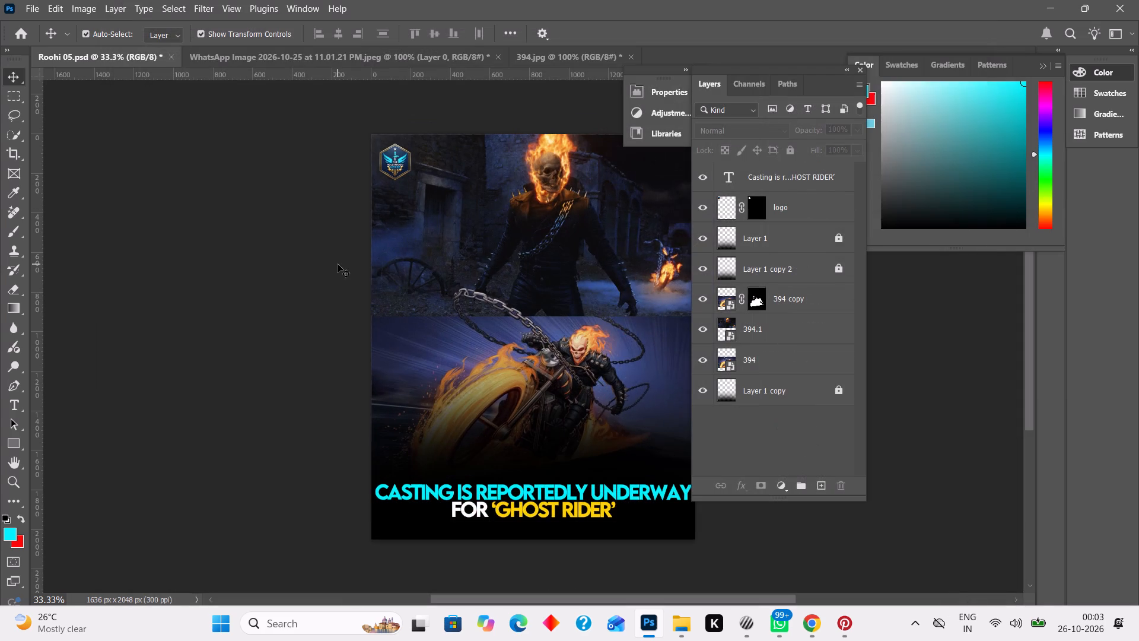
Switch to Chrome and bring up the Meta Business Suite home page for The Hollywood Verse.
{"action": "left_click", "coordinate": [218, 339]}
{"action": "left_click", "coordinate": [811, 628]}
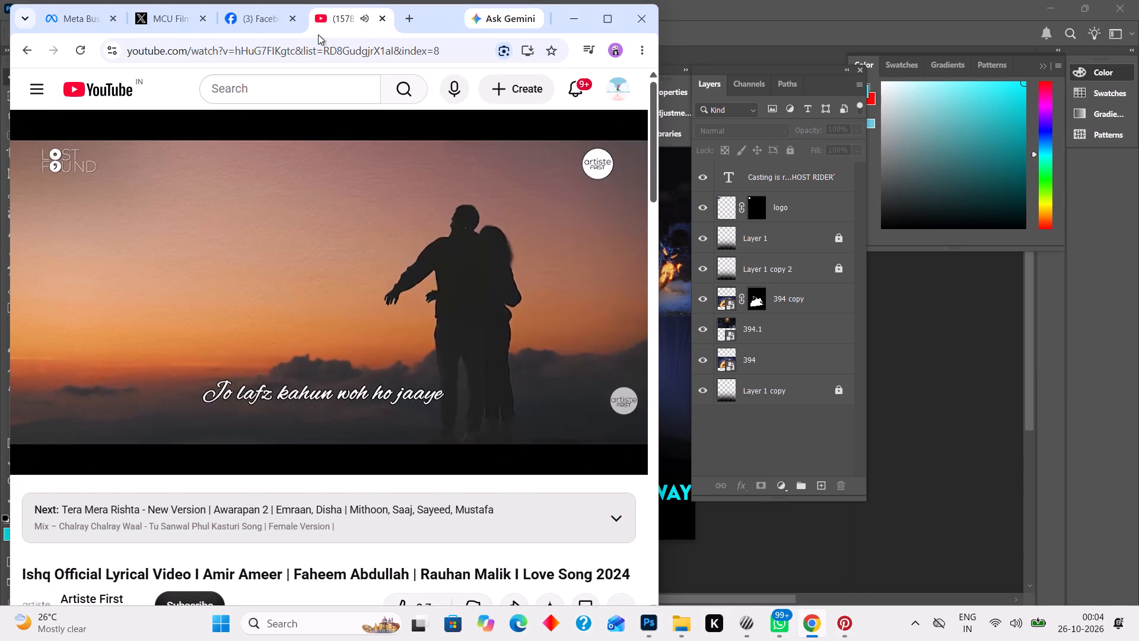
{"action": "left_click", "coordinate": [74, 9]}
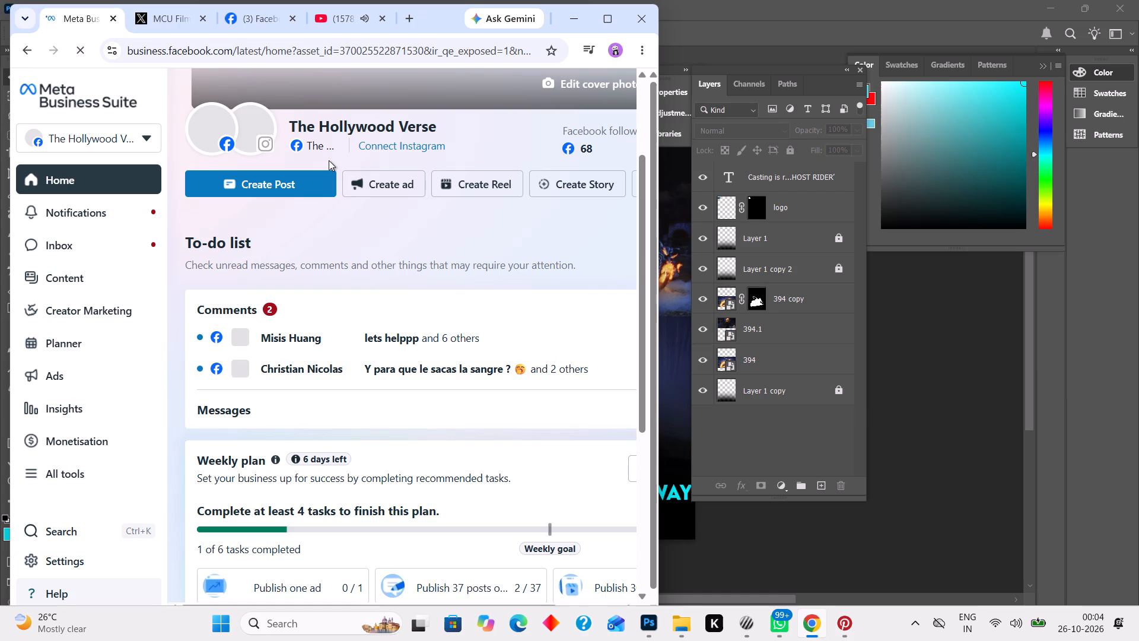
Switch to Meta Business Suite in Chrome and start a new post for The Hollywood Verse page.
{"action": "left_click", "coordinate": [305, 181]}
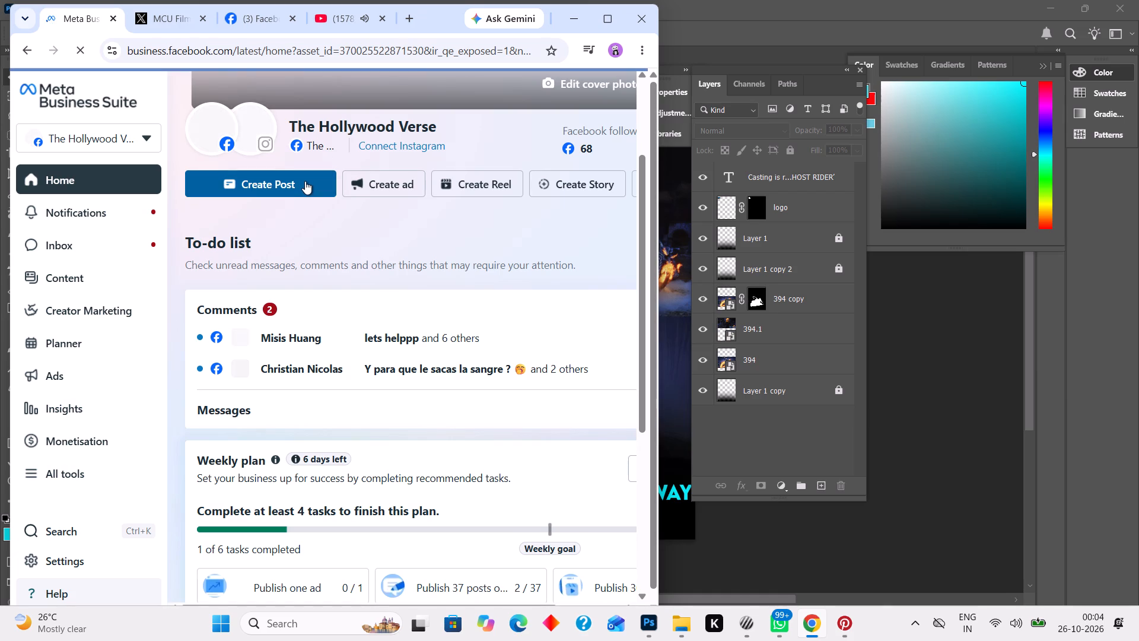